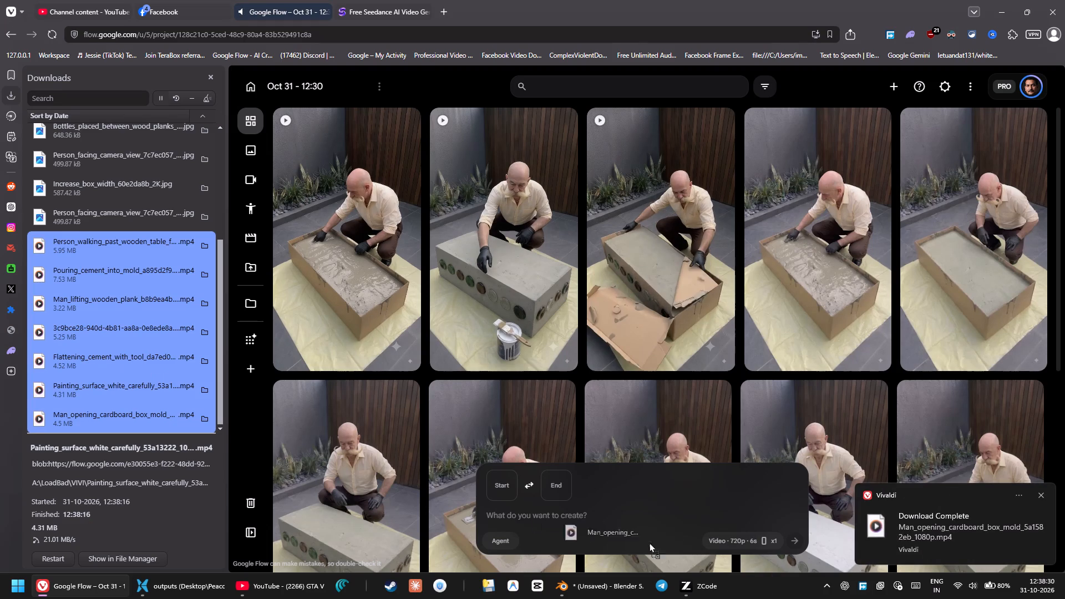
{"action": "left_click_drag", "start_coordinate": [649, 542], "coordinate": [728, 575]}
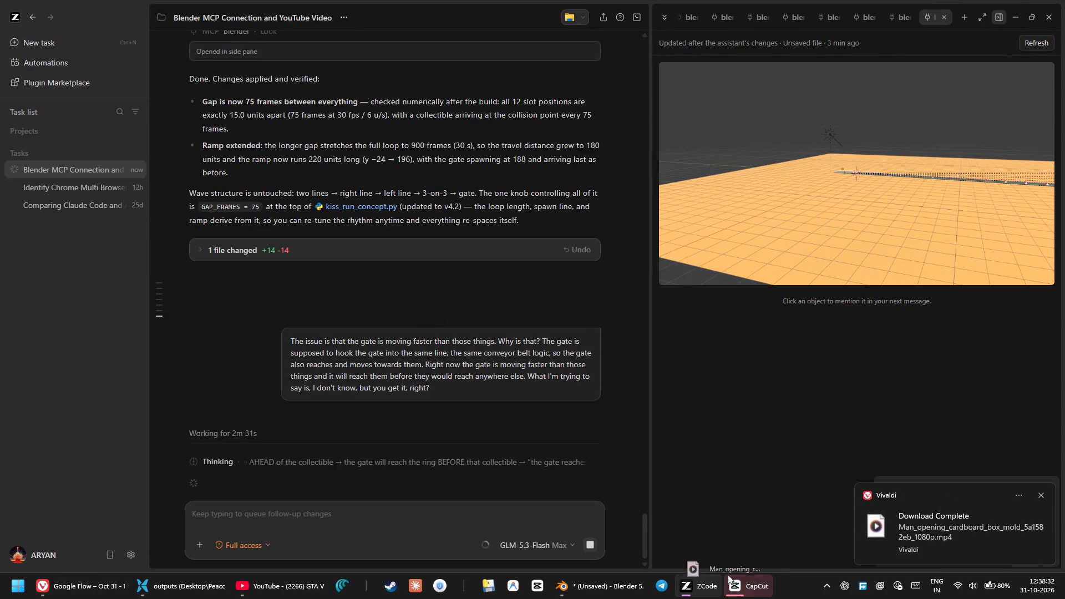
{"action": "left_click_drag", "start_coordinate": [728, 575], "coordinate": [221, 176]}
{"action": "left_click", "coordinate": [90, 592]}
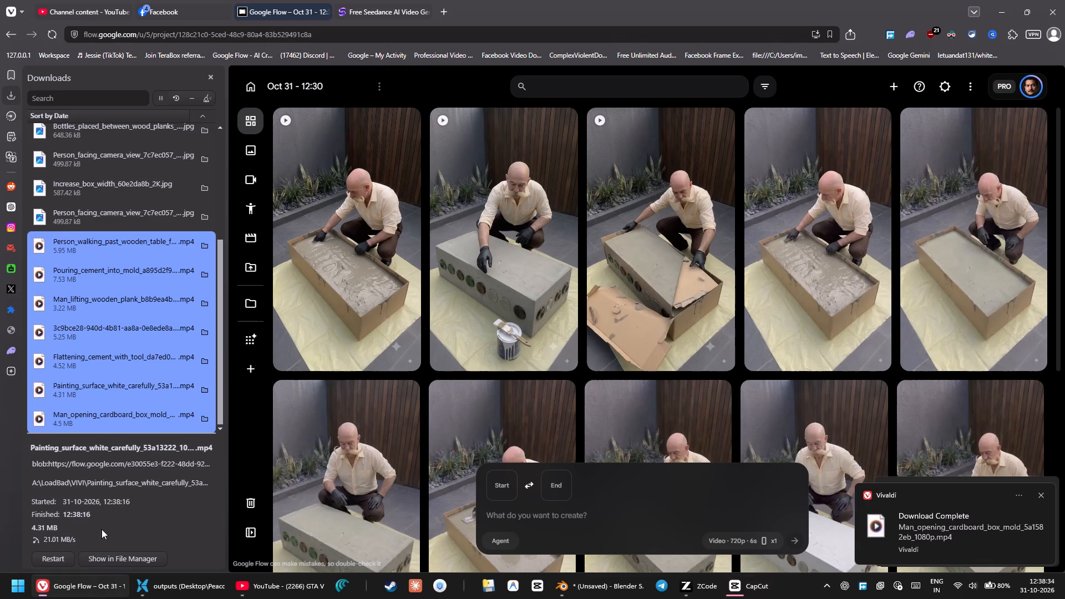
{"action": "scroll", "coordinate": [133, 355], "scroll_direction": "down", "scroll_amount": 12}
{"action": "left_click", "coordinate": [752, 598]}
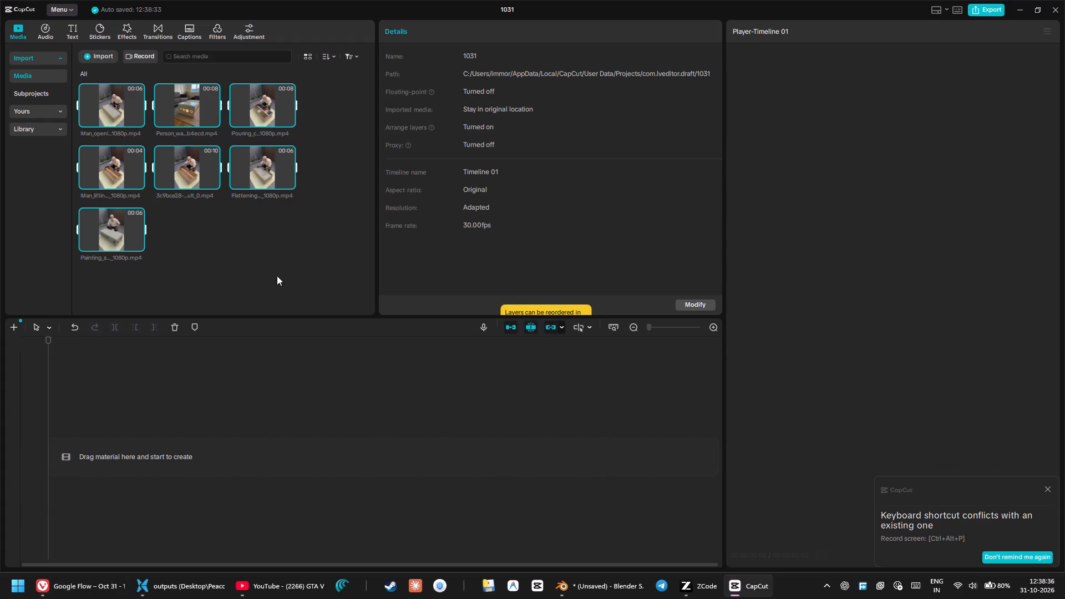
Add the 10-second 3c9bce28 bottle-placing clip to the timeline and set its speed to 1.84x.
{"action": "left_click", "coordinate": [225, 247]}
{"action": "left_click", "coordinate": [210, 183]}
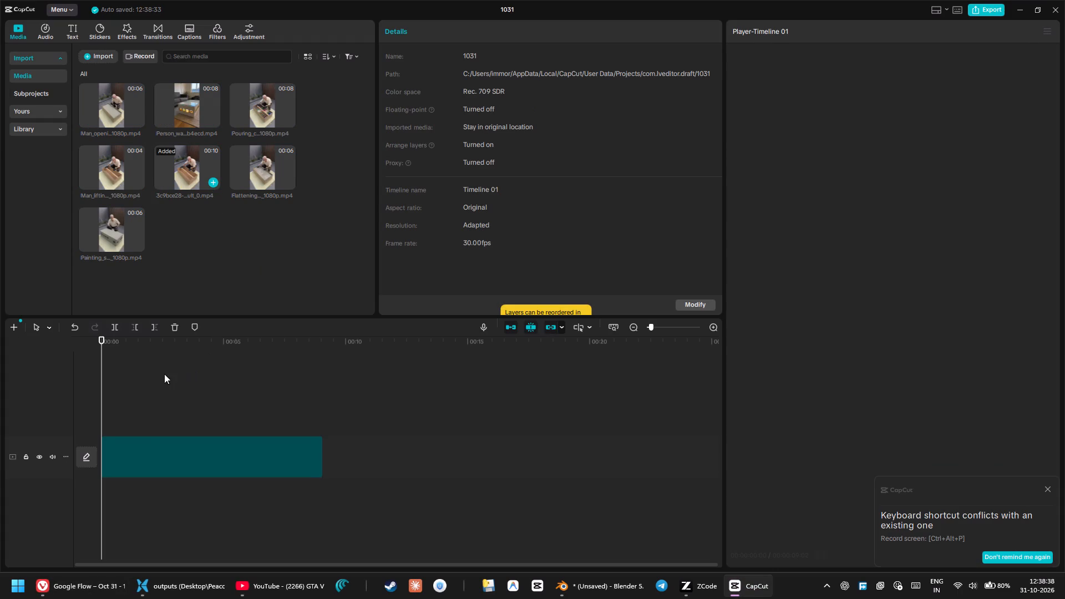
{"action": "left_click", "coordinate": [455, 32]}
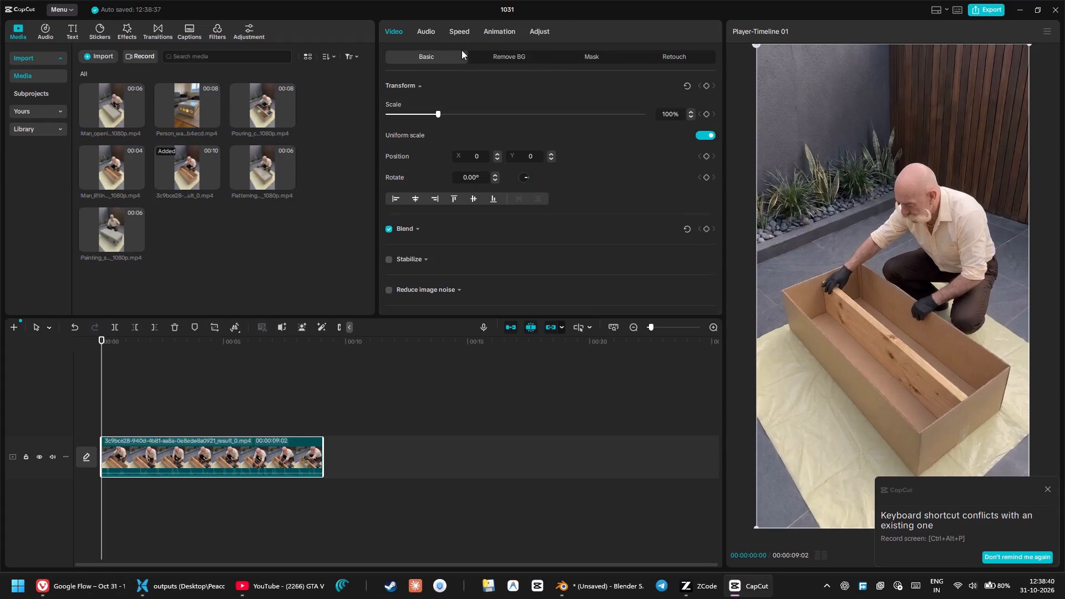
{"action": "left_click_drag", "start_coordinate": [475, 100], "coordinate": [489, 101]}
Trim the beginning of the bottle-placing clip so that it lasts about 4.7 s.
{"action": "key", "text": "space"}
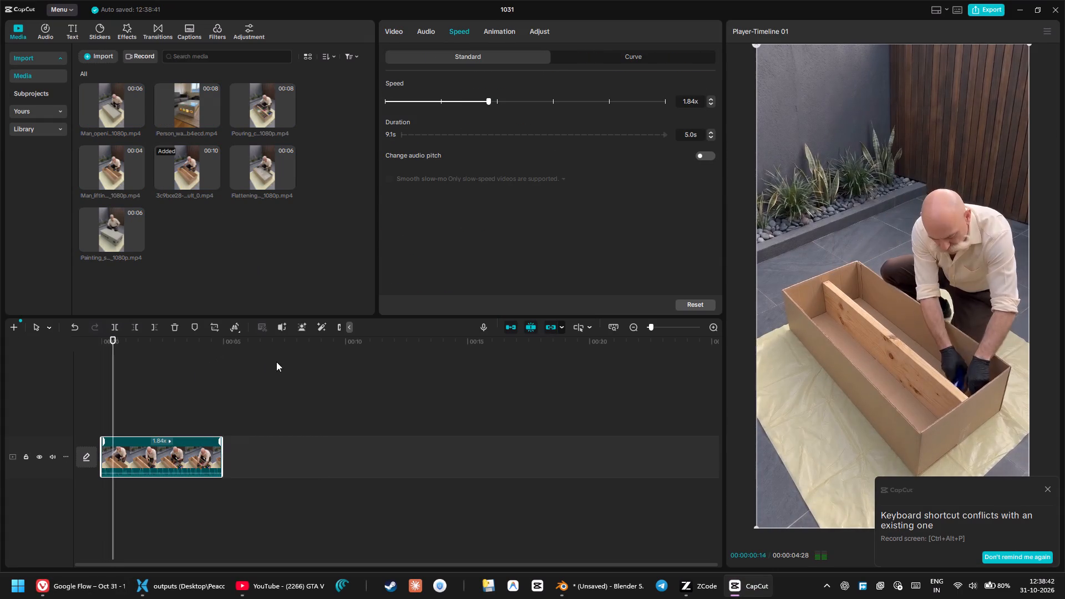
{"action": "key", "text": "space"}
{"action": "left_click_drag", "start_coordinate": [103, 453], "coordinate": [109, 454]}
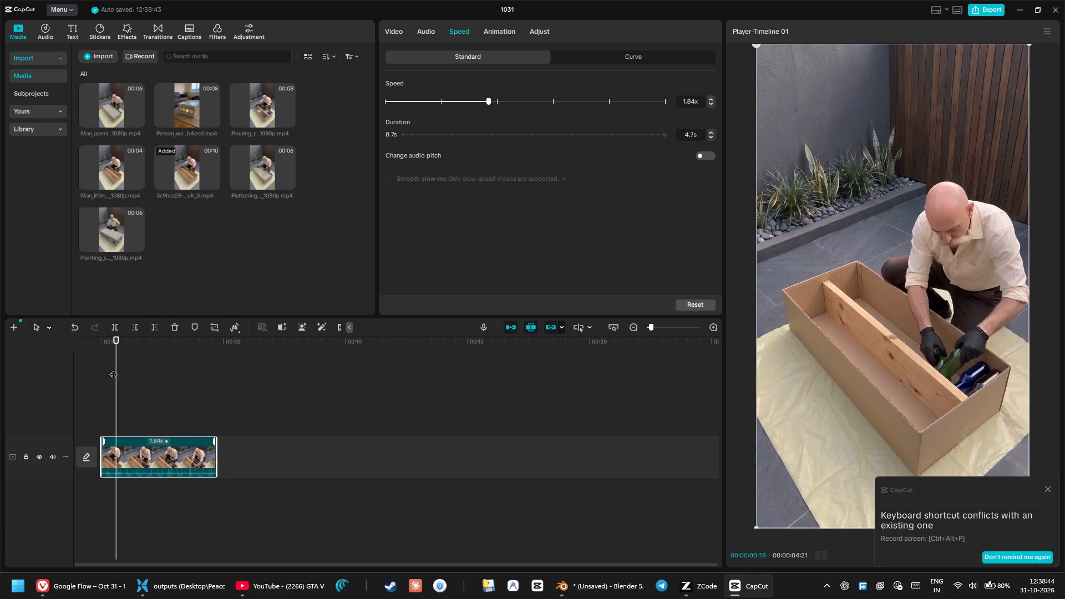
Split the bottle-placing clip at about 00:00:02:07 and trim the second part's beginning so that part lasts about 1.9 s.
{"action": "left_click_drag", "start_coordinate": [108, 348], "coordinate": [88, 346]}
{"action": "key", "text": "space"}
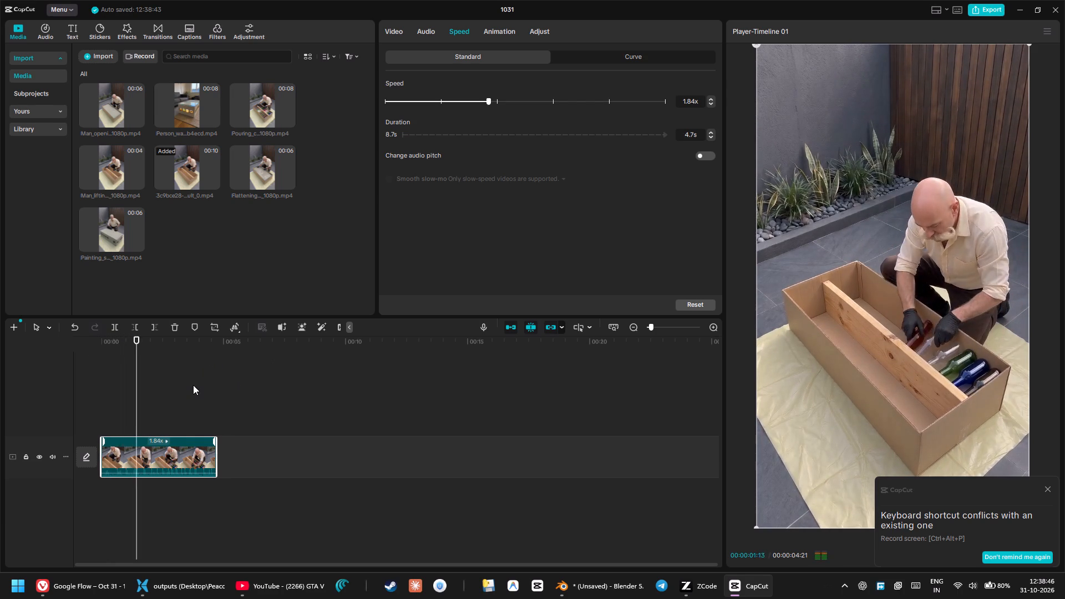
{"action": "key", "text": "space"}
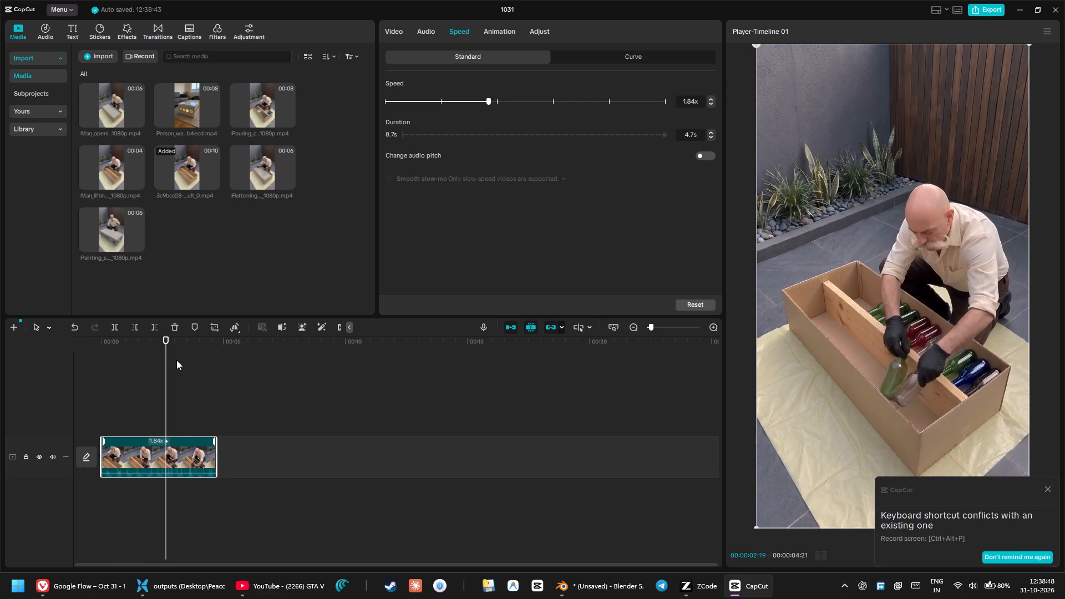
{"action": "left_click", "coordinate": [161, 342]}
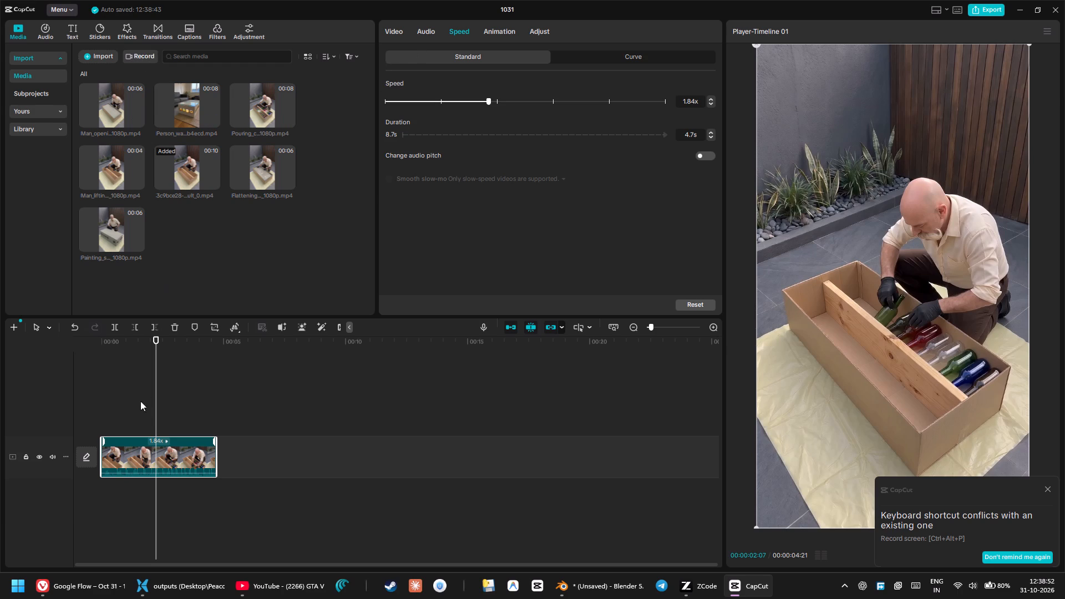
{"action": "left_click", "coordinate": [111, 326]}
{"action": "left_click", "coordinate": [166, 459]}
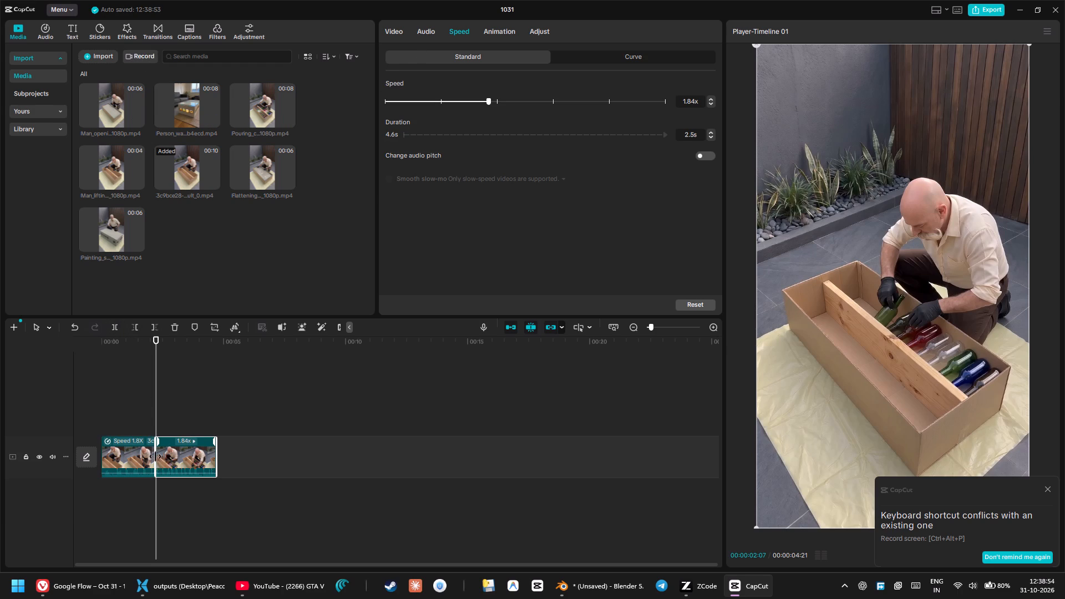
{"action": "left_click_drag", "start_coordinate": [155, 456], "coordinate": [171, 461]}
Preview the cut, select both parts of the bottle-placing clip and set their speed to 2.00x.
{"action": "key", "text": "space"}
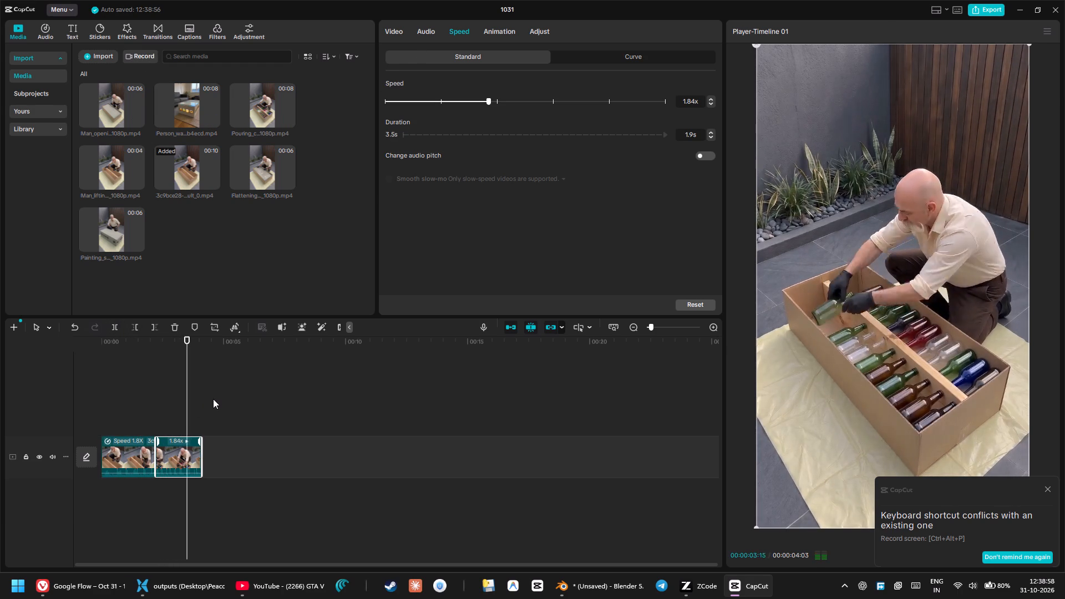
{"action": "key", "text": "space"}
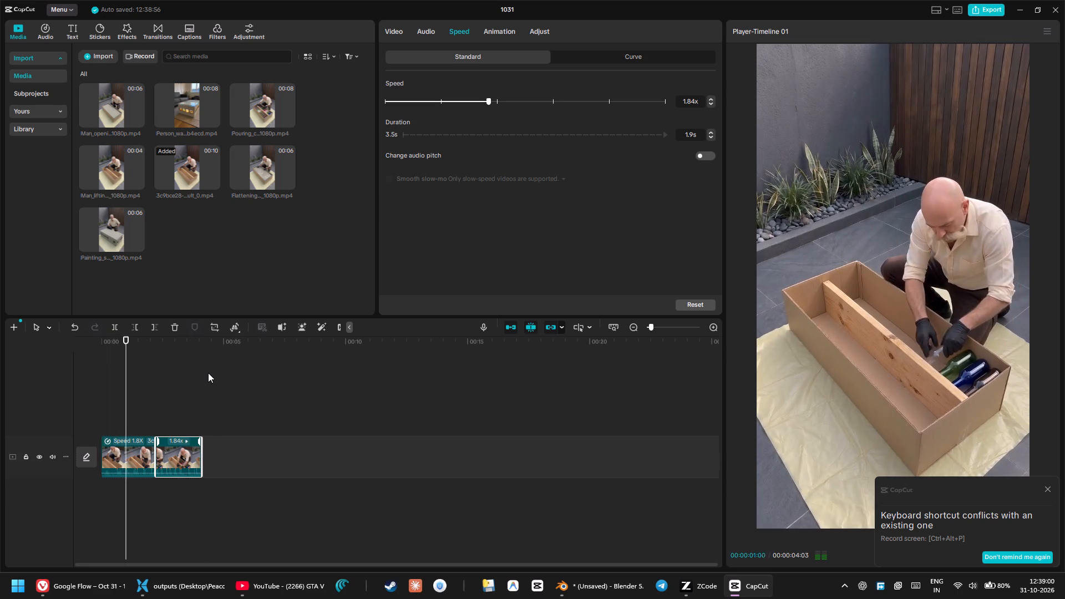
{"action": "key", "text": "space"}
{"action": "left_click_drag", "start_coordinate": [124, 417], "coordinate": [144, 425]}
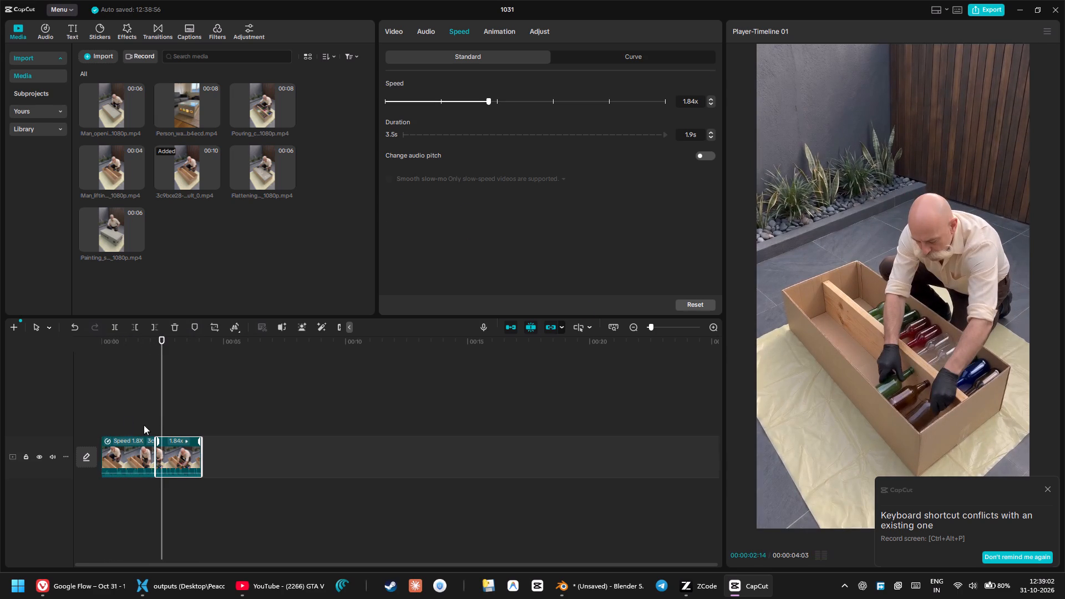
{"action": "left_click_drag", "start_coordinate": [144, 425], "coordinate": [185, 455]}
{"action": "left_click", "coordinate": [455, 32]}
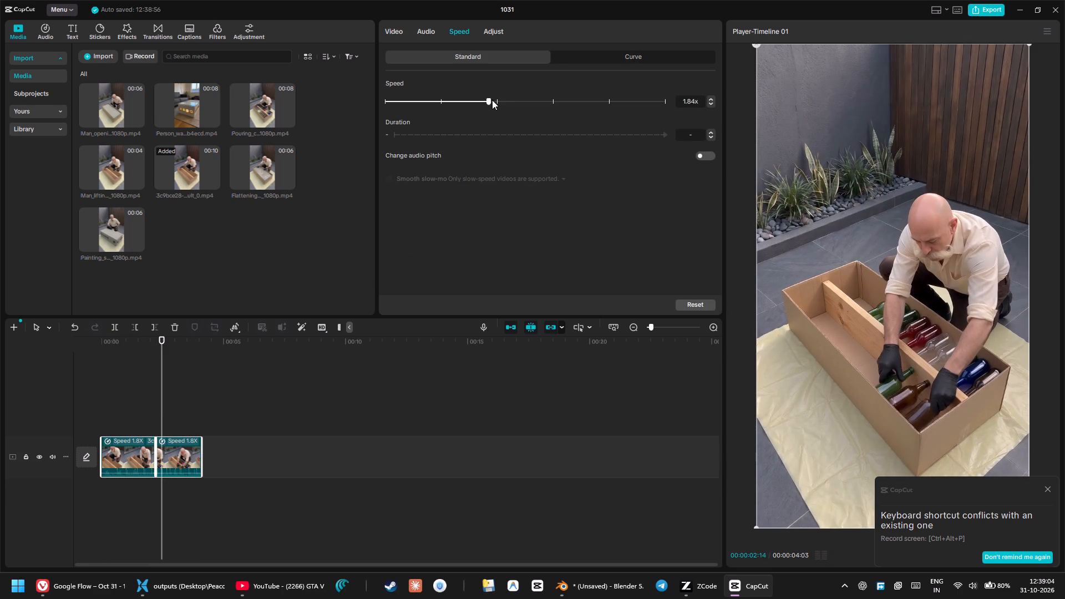
{"action": "left_click", "coordinate": [494, 101]}
{"action": "left_click", "coordinate": [495, 101]}
Preview the sequence and slow only the second part of the bottle-placing clip to 1.66x.
{"action": "left_click_drag", "start_coordinate": [153, 348], "coordinate": [64, 349]}
{"action": "key", "text": "space"}
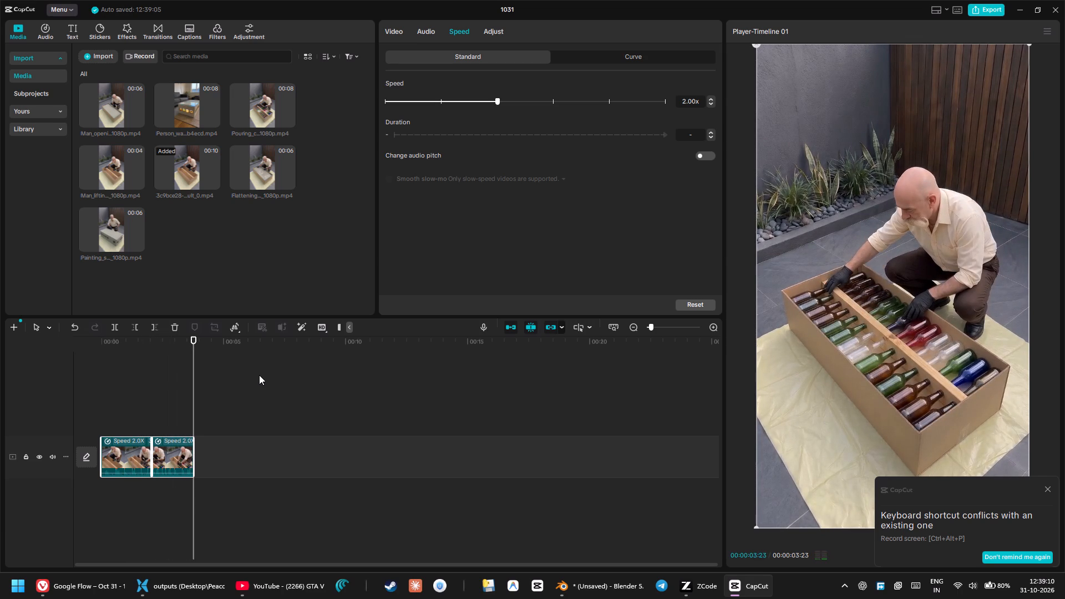
{"action": "left_click_drag", "start_coordinate": [187, 347], "coordinate": [82, 346]}
{"action": "key", "text": "space"}
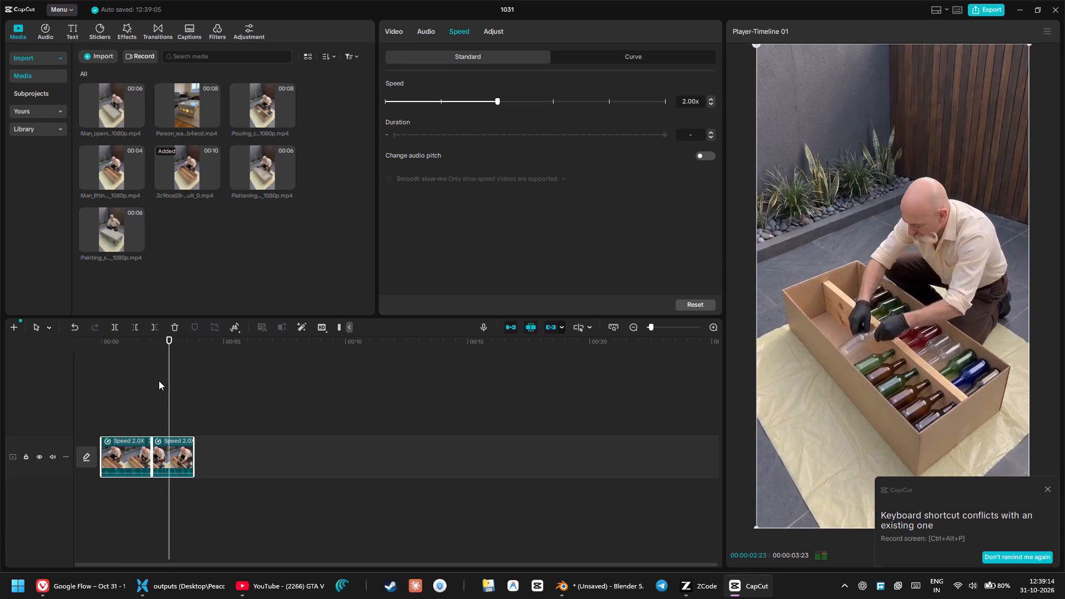
{"action": "key", "text": "space"}
{"action": "left_click", "coordinate": [181, 451]}
{"action": "left_click", "coordinate": [482, 100]}
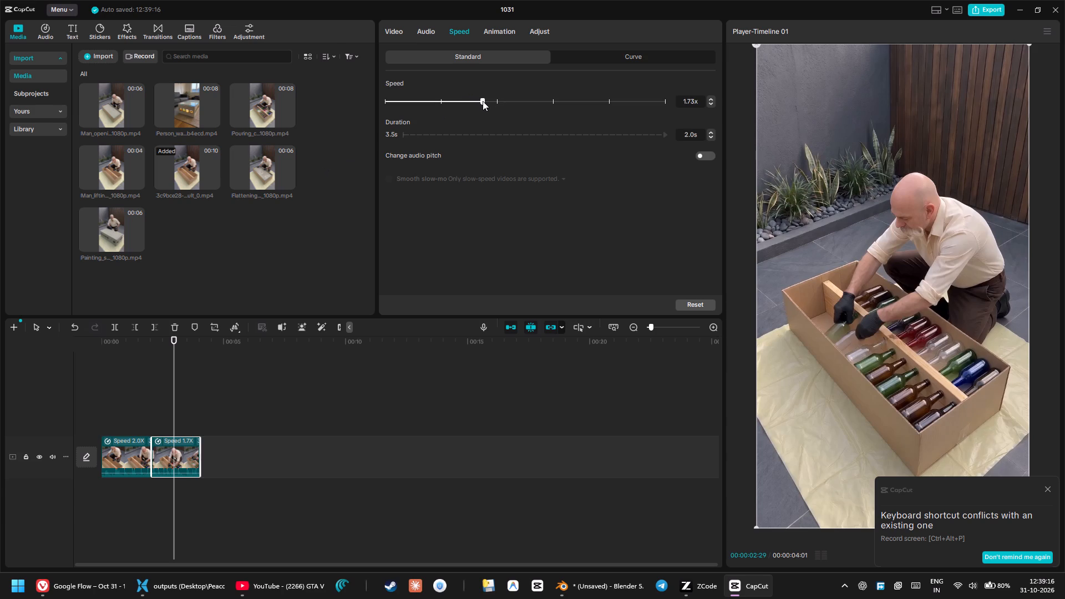
{"action": "left_click", "coordinate": [479, 101]}
Trim the beginning of the first bottle-placing part so it lasts about 1.7 s, and play the sequence to check it.
{"action": "left_click_drag", "start_coordinate": [189, 350], "coordinate": [67, 351]}
{"action": "key", "text": "space"}
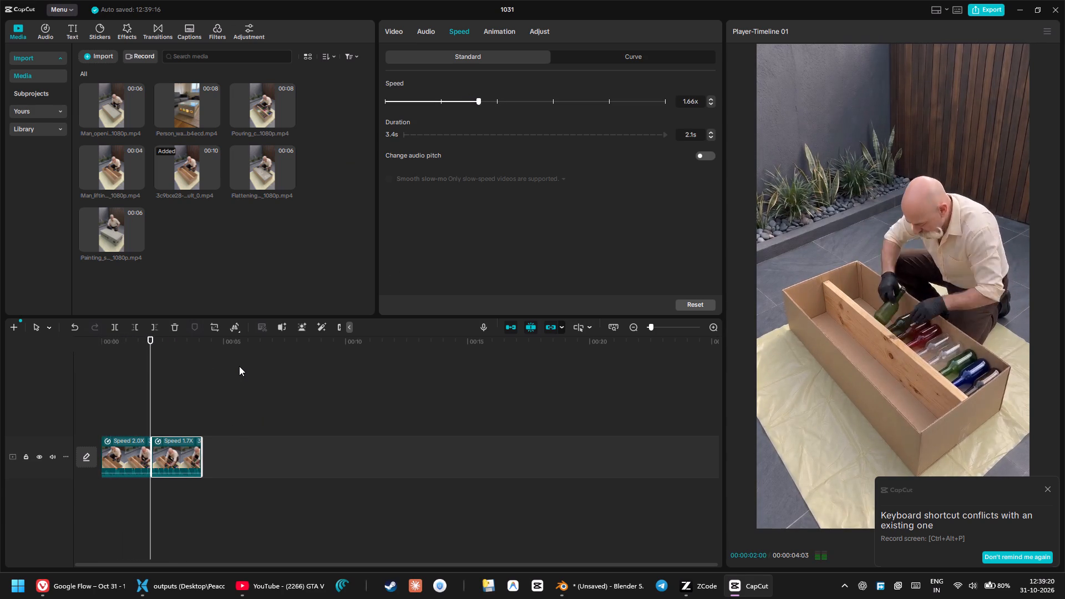
{"action": "key", "text": "space"}
{"action": "left_click_drag", "start_coordinate": [141, 336], "coordinate": [94, 343]}
{"action": "key", "text": "space"}
{"action": "key", "text": "space"}
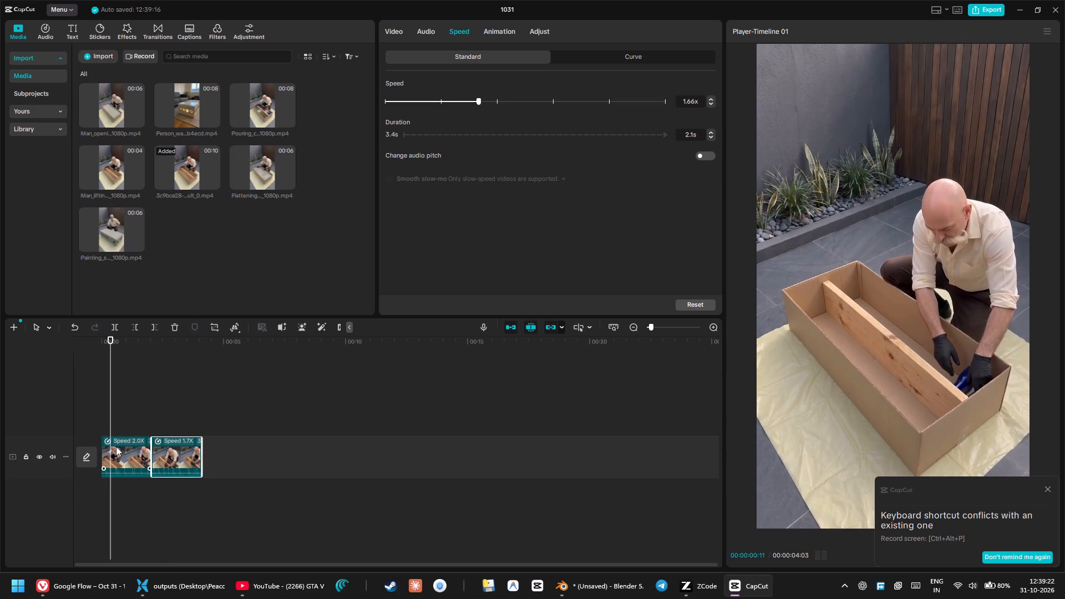
{"action": "left_click_drag", "start_coordinate": [104, 456], "coordinate": [114, 458]}
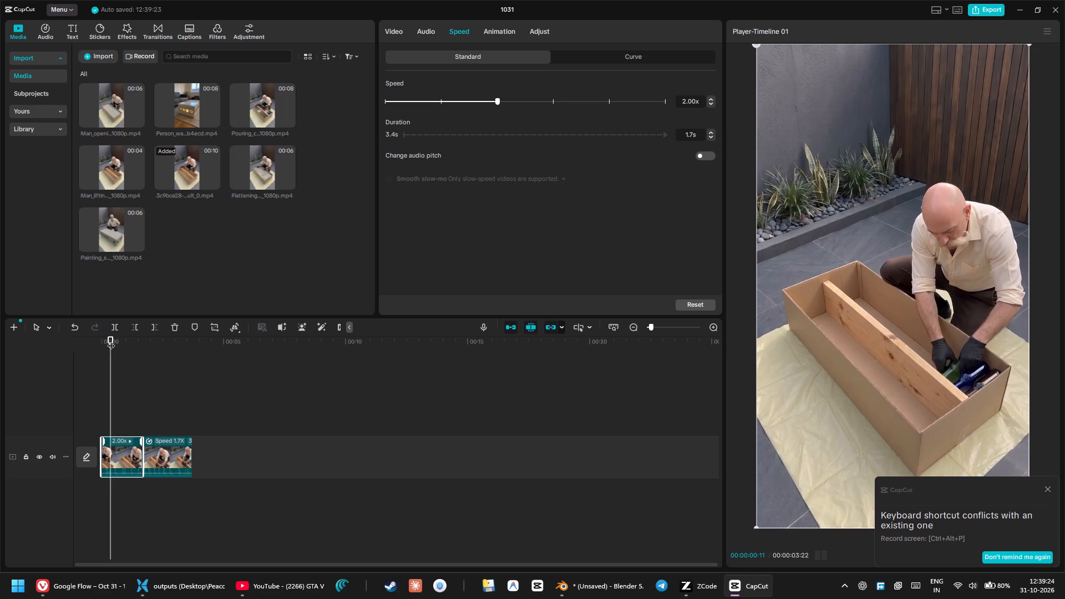
{"action": "left_click_drag", "start_coordinate": [110, 340], "coordinate": [82, 339]}
{"action": "key", "text": "space"}
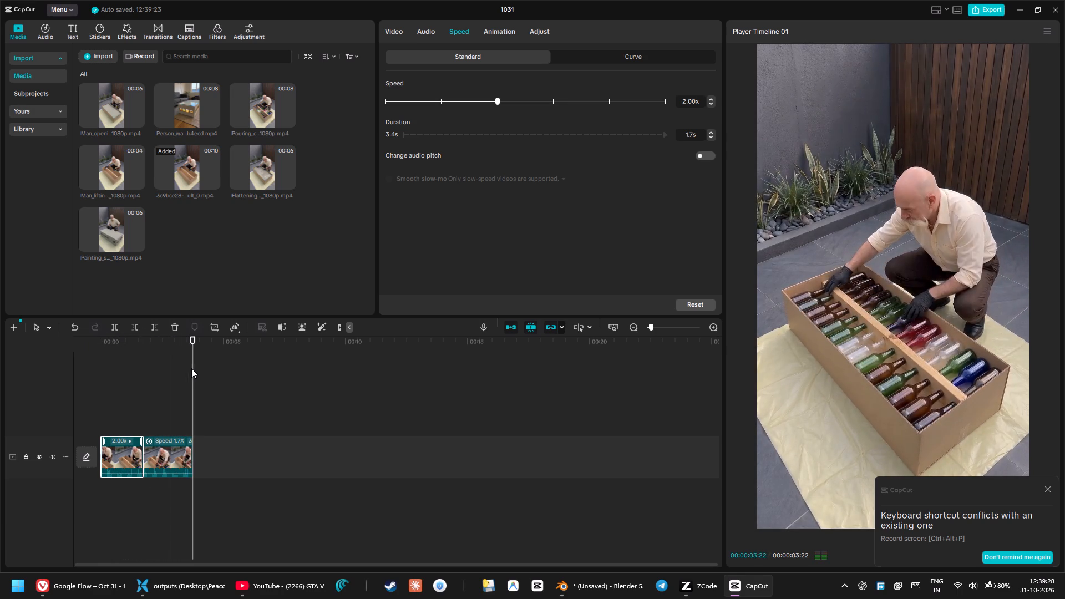
{"action": "key", "text": "space"}
{"action": "double_click", "coordinate": [194, 347]}
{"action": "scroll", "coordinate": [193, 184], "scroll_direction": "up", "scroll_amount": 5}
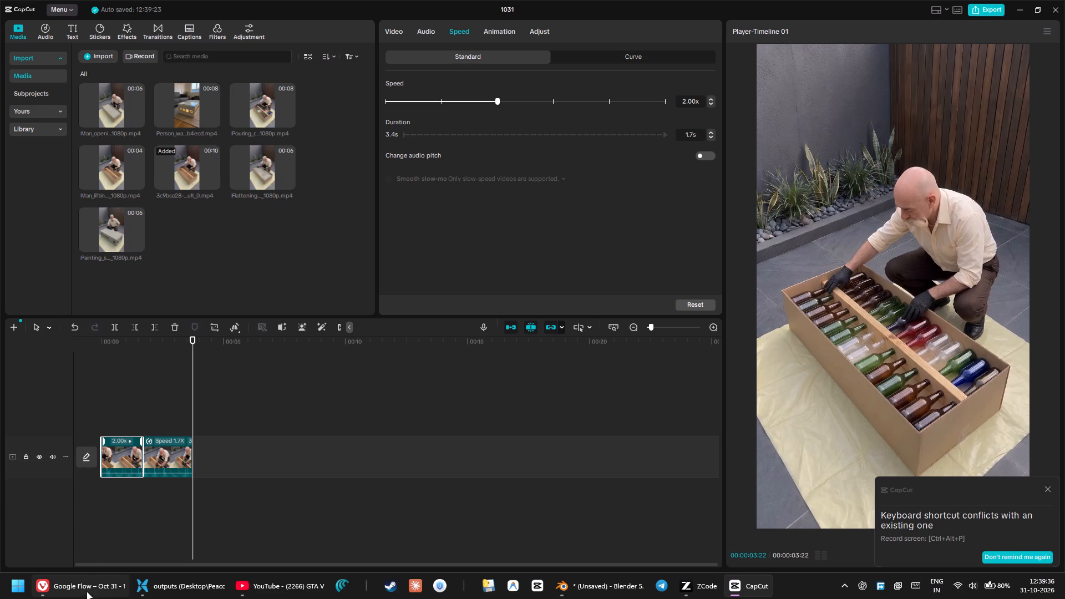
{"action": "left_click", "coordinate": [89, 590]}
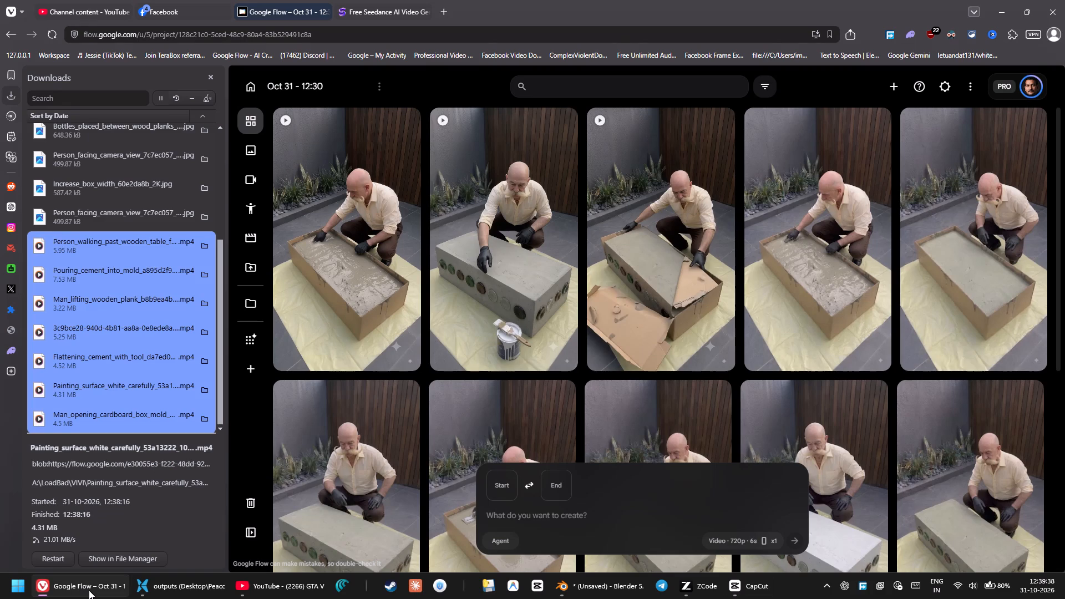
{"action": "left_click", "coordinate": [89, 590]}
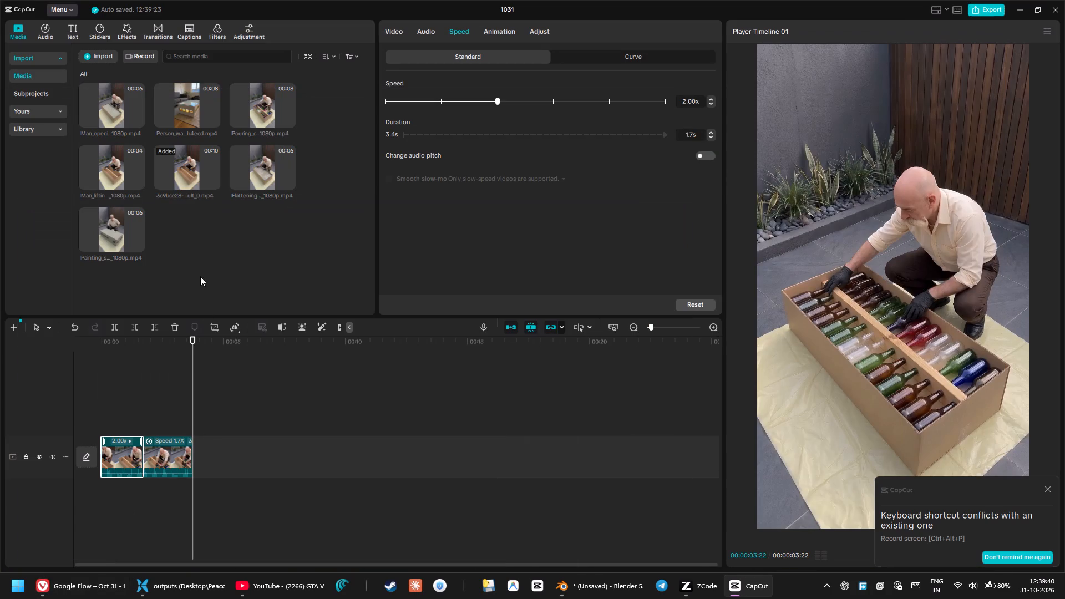
Append the Painting clip after the bottle-placing parts and trim its beginning so it lasts about 3.3 s.
{"action": "left_click", "coordinate": [136, 246]}
{"action": "left_click_drag", "start_coordinate": [196, 342], "coordinate": [298, 364]}
{"action": "left_click_drag", "start_coordinate": [194, 459], "coordinate": [266, 461]}
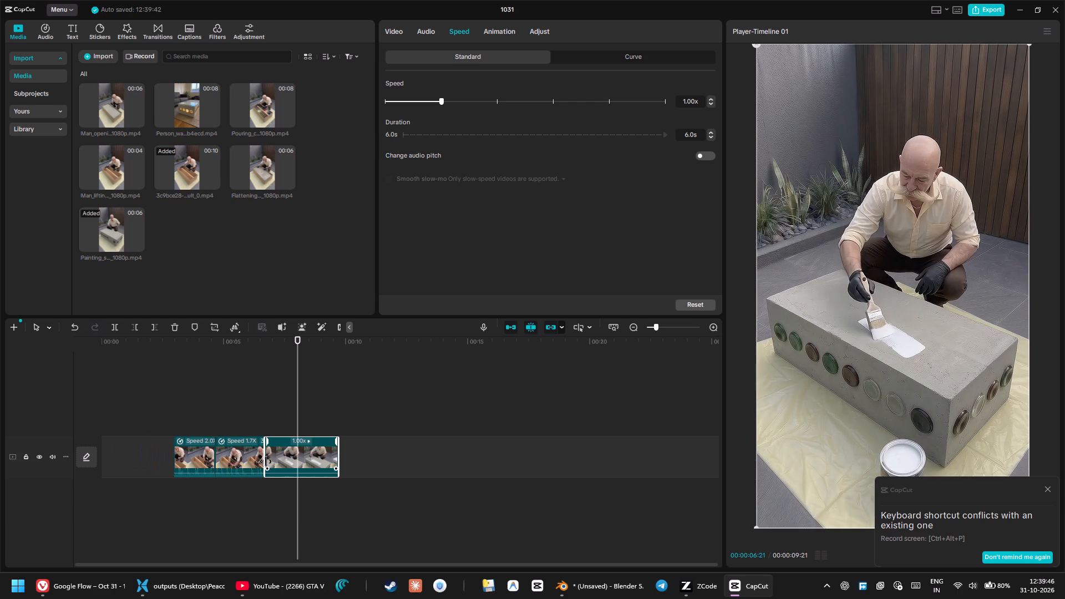
{"action": "left_click_drag", "start_coordinate": [266, 461], "coordinate": [258, 460]}
{"action": "left_click_drag", "start_coordinate": [248, 341], "coordinate": [205, 346]}
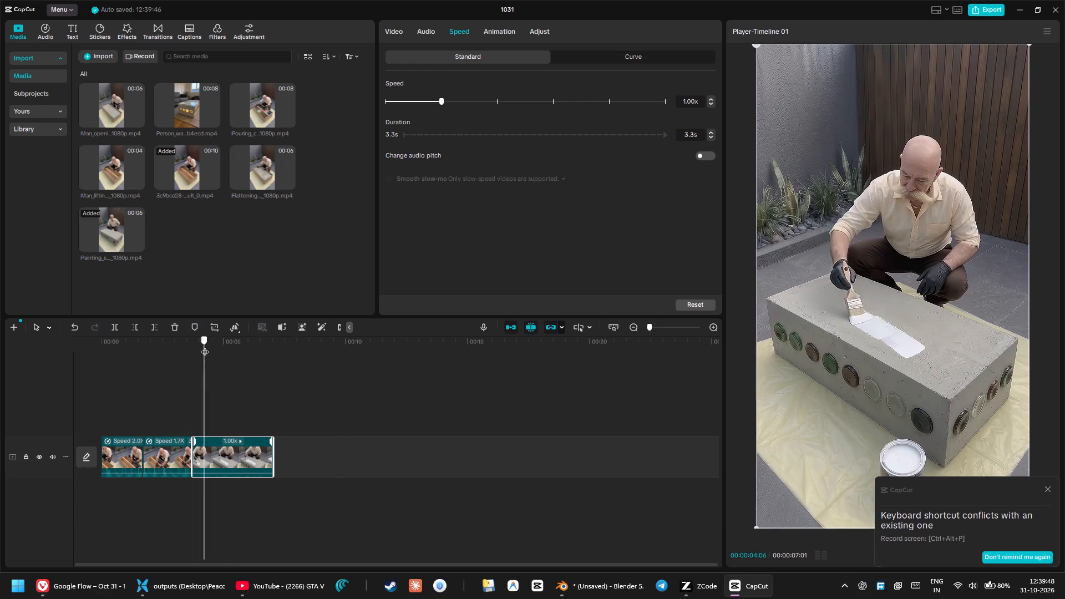
Extend the beginning of the Painting clip slightly and trim its end so it lasts about 2.5 s.
{"action": "left_click_drag", "start_coordinate": [205, 346], "coordinate": [220, 350]}
{"action": "left_click_drag", "start_coordinate": [190, 444], "coordinate": [178, 444]}
{"action": "left_click_drag", "start_coordinate": [285, 461], "coordinate": [261, 459]}
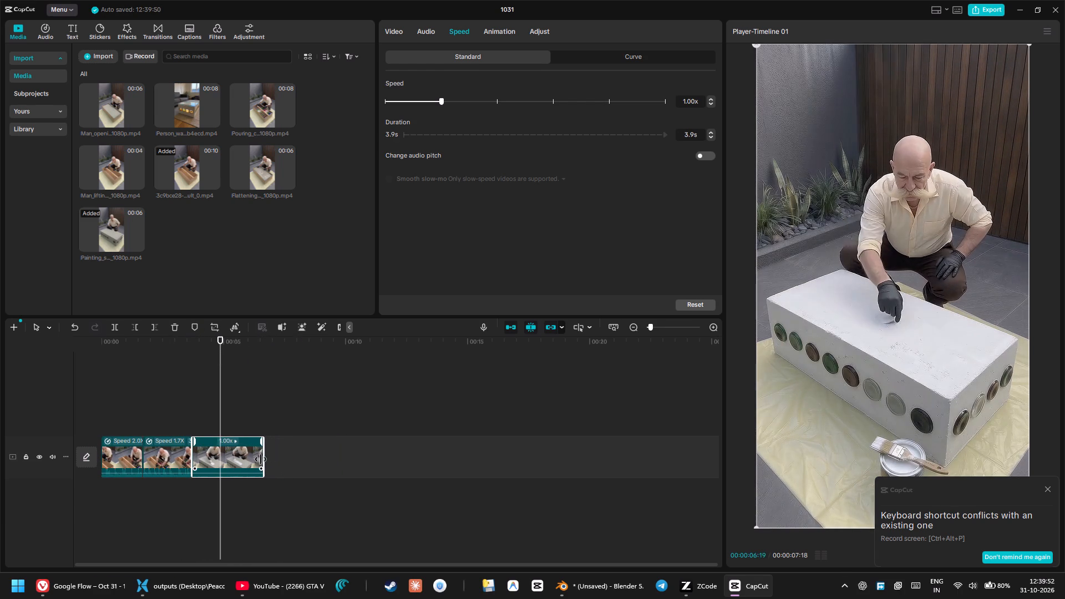
{"action": "left_click_drag", "start_coordinate": [261, 459], "coordinate": [252, 458]}
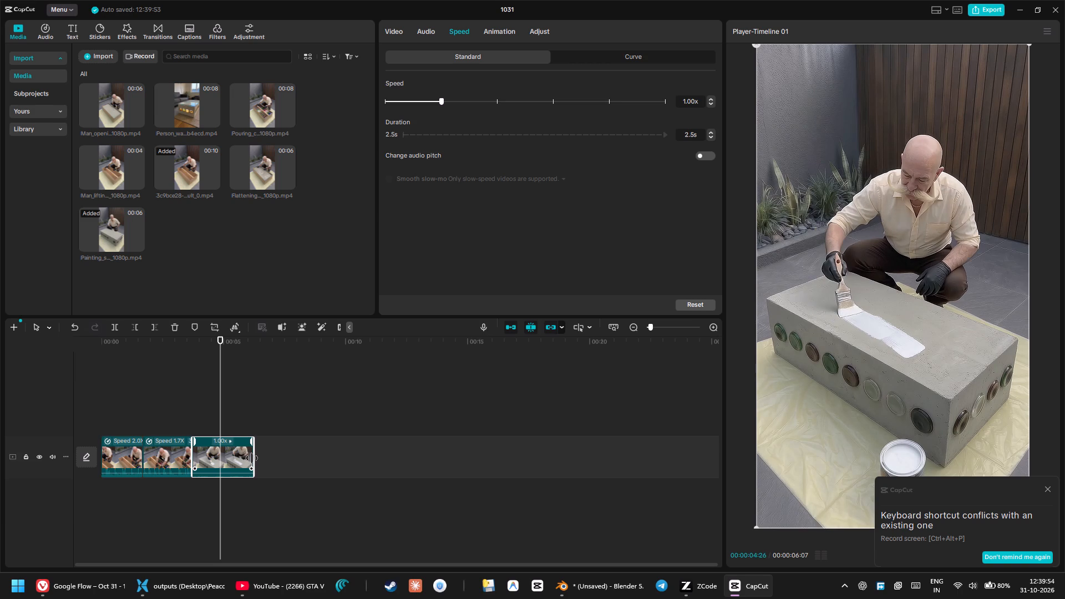
Insert the Flattening cement clip before the Painting clip and trim both its ends so it lasts about 3.8 s.
{"action": "left_click_drag", "start_coordinate": [222, 341], "coordinate": [194, 343]}
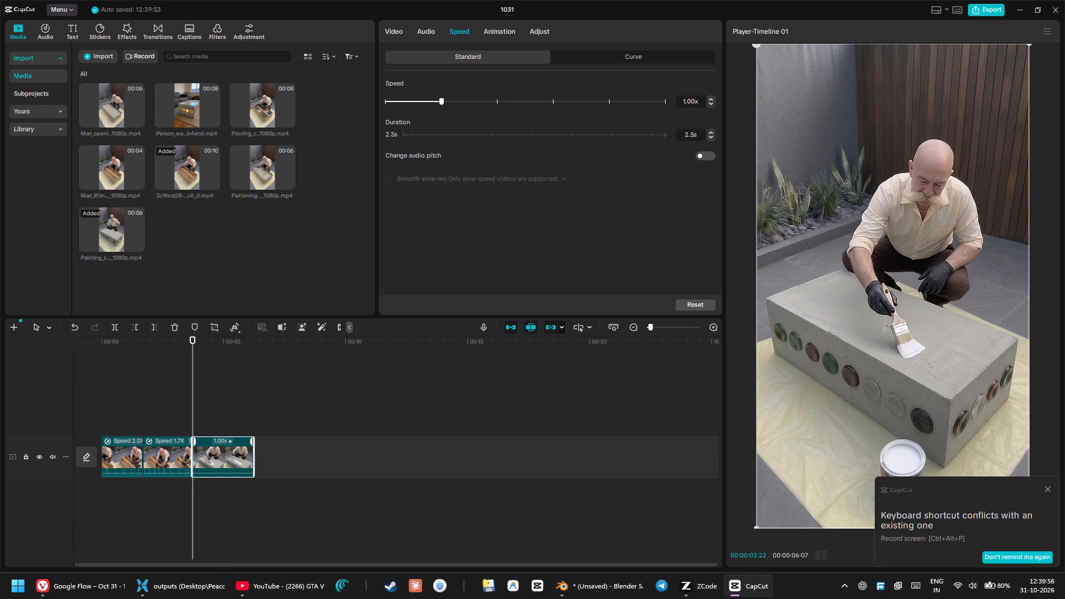
{"action": "left_click", "coordinate": [288, 185]}
{"action": "left_click", "coordinate": [197, 439]}
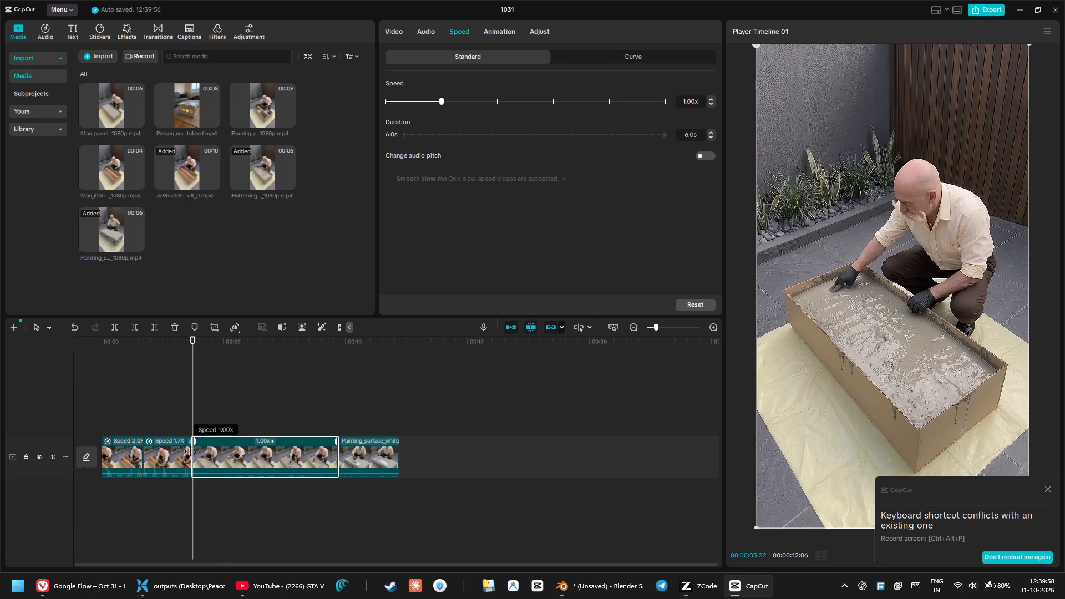
{"action": "left_click_drag", "start_coordinate": [190, 451], "coordinate": [230, 461]}
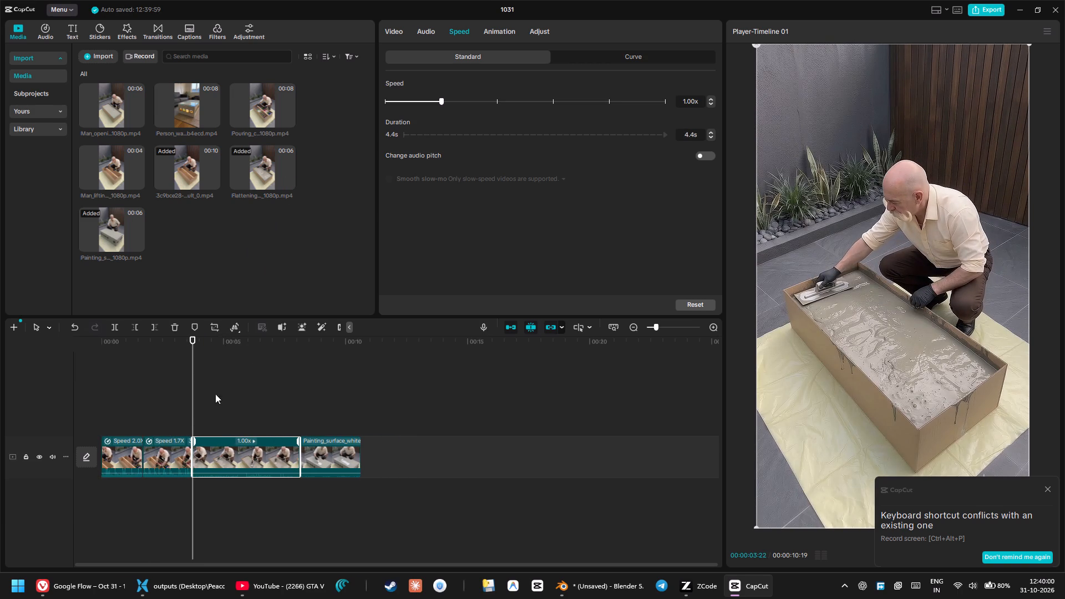
{"action": "left_click_drag", "start_coordinate": [193, 337], "coordinate": [263, 356]}
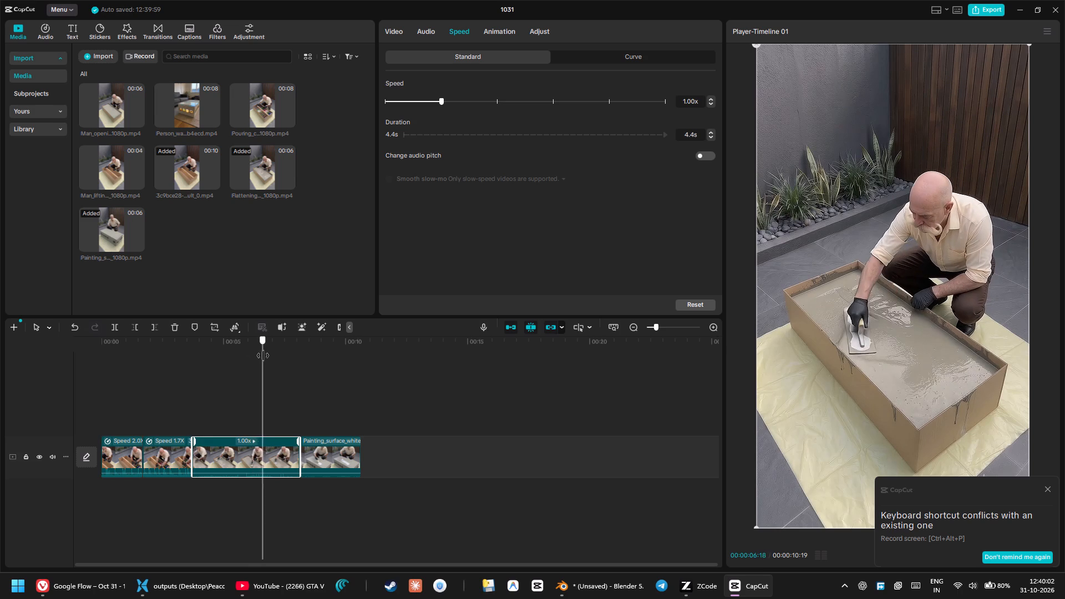
{"action": "left_click_drag", "start_coordinate": [263, 356], "coordinate": [239, 363]}
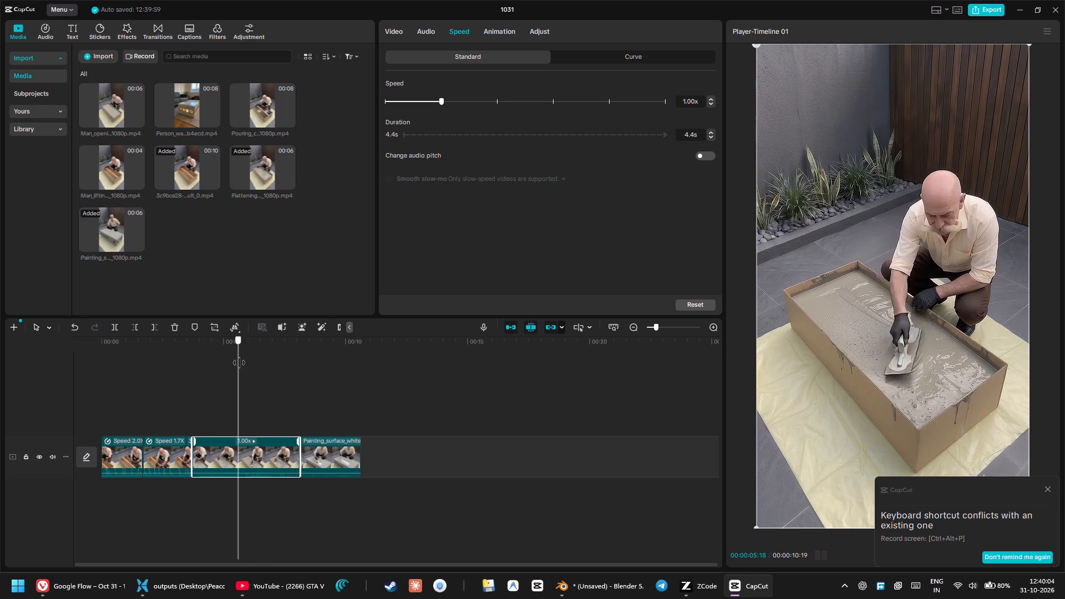
{"action": "left_click_drag", "start_coordinate": [239, 363], "coordinate": [276, 375]}
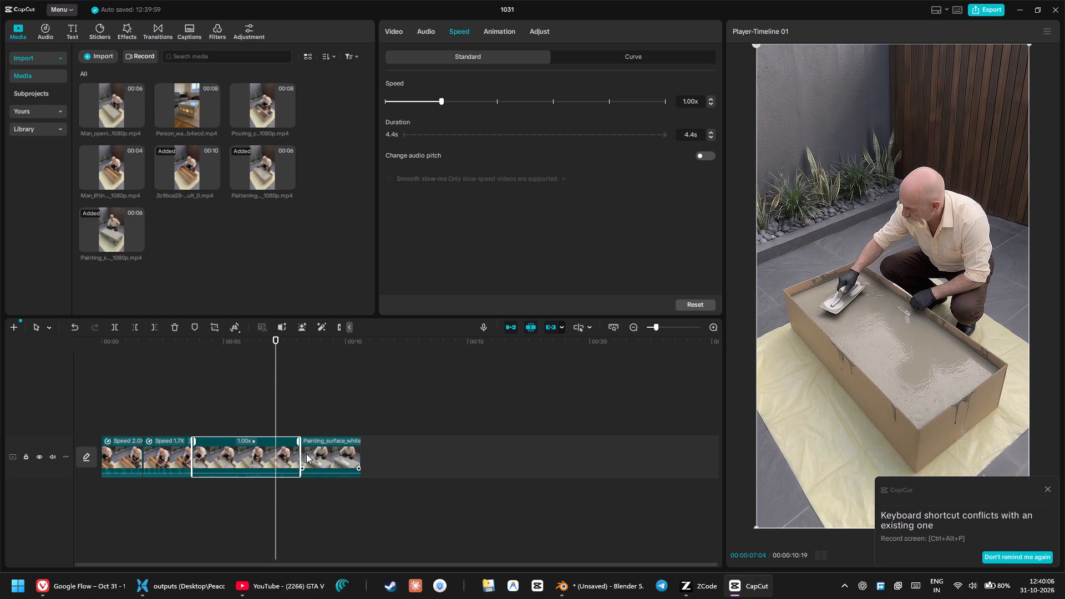
{"action": "left_click_drag", "start_coordinate": [300, 454], "coordinate": [281, 452]}
{"action": "left_click_drag", "start_coordinate": [278, 343], "coordinate": [284, 344]}
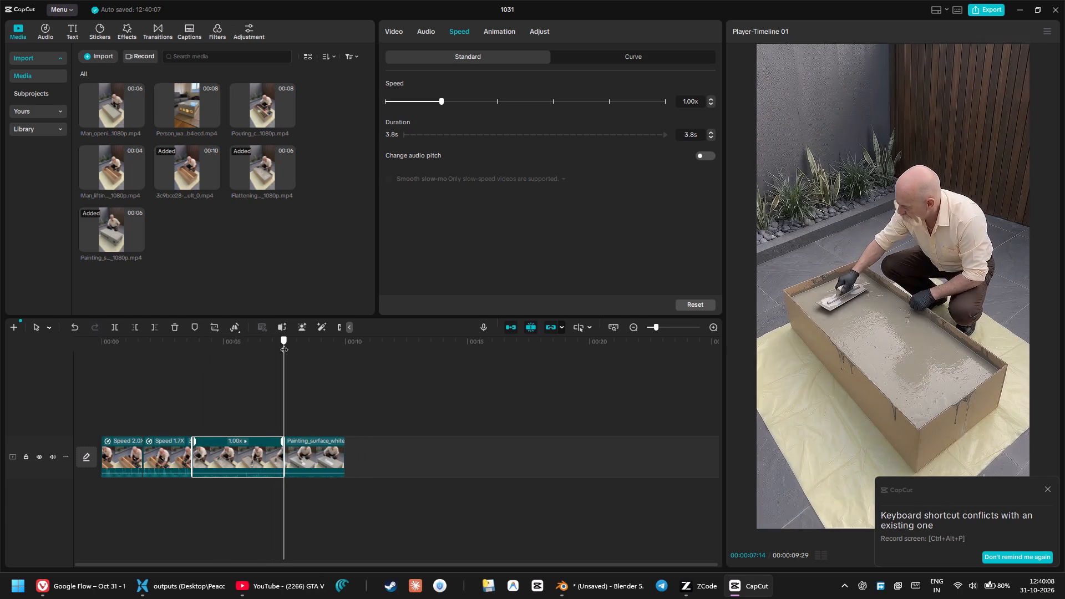
Add the Person walking past wooden table clip and place it at the end of the sequence, after Painting.
{"action": "left_click_drag", "start_coordinate": [284, 344], "coordinate": [285, 344]}
{"action": "left_click", "coordinate": [215, 119]}
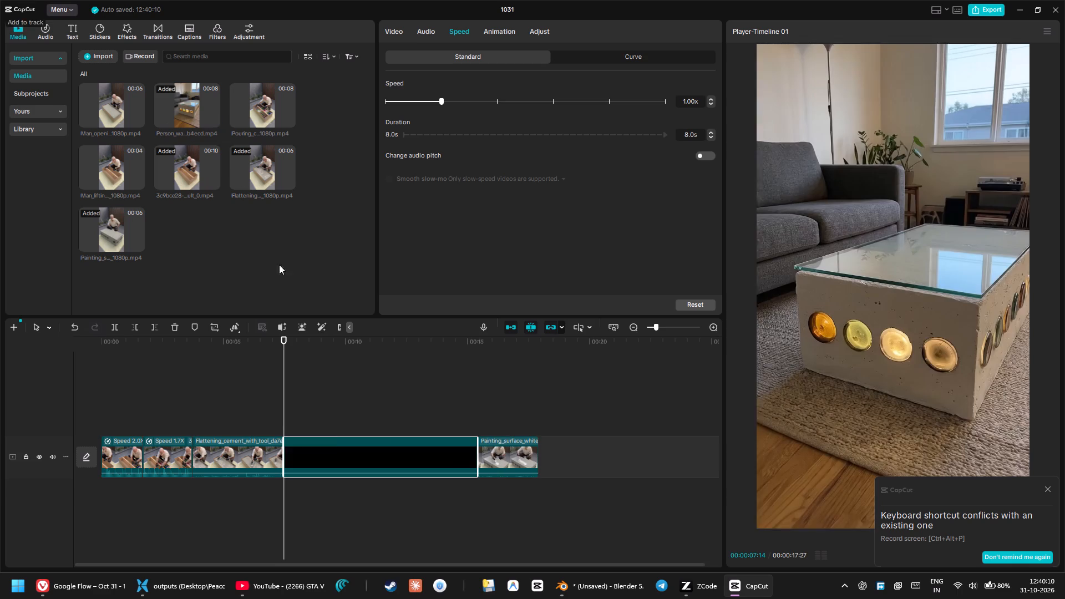
{"action": "left_click_drag", "start_coordinate": [332, 447], "coordinate": [504, 430]}
{"action": "left_click_drag", "start_coordinate": [502, 419], "coordinate": [418, 464]}
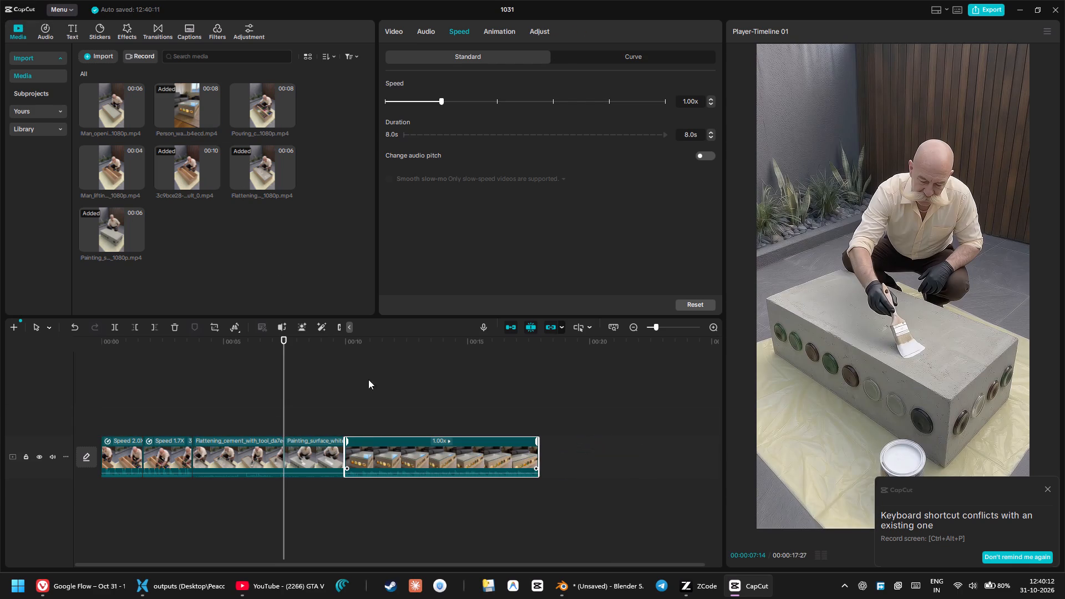
Insert the Pouring cement clip between the bottle-placing parts and Flattening, and trim its beginning so it lasts about 6.4 s.
{"action": "left_click", "coordinate": [286, 121]}
{"action": "left_click_drag", "start_coordinate": [371, 457], "coordinate": [301, 444]}
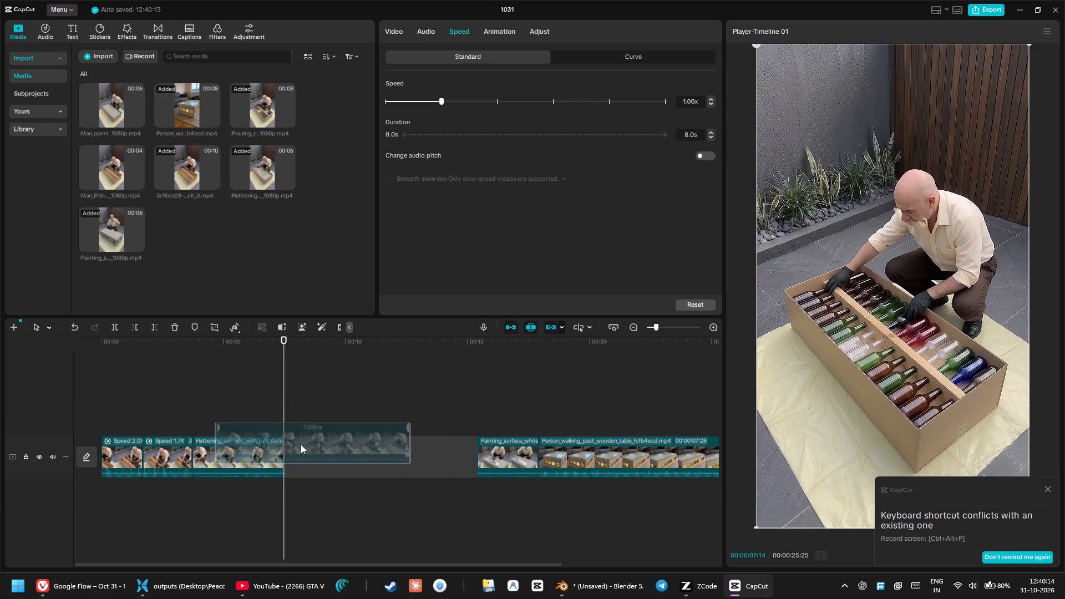
{"action": "left_click_drag", "start_coordinate": [301, 444], "coordinate": [230, 460]}
{"action": "left_click_drag", "start_coordinate": [275, 353], "coordinate": [211, 353]}
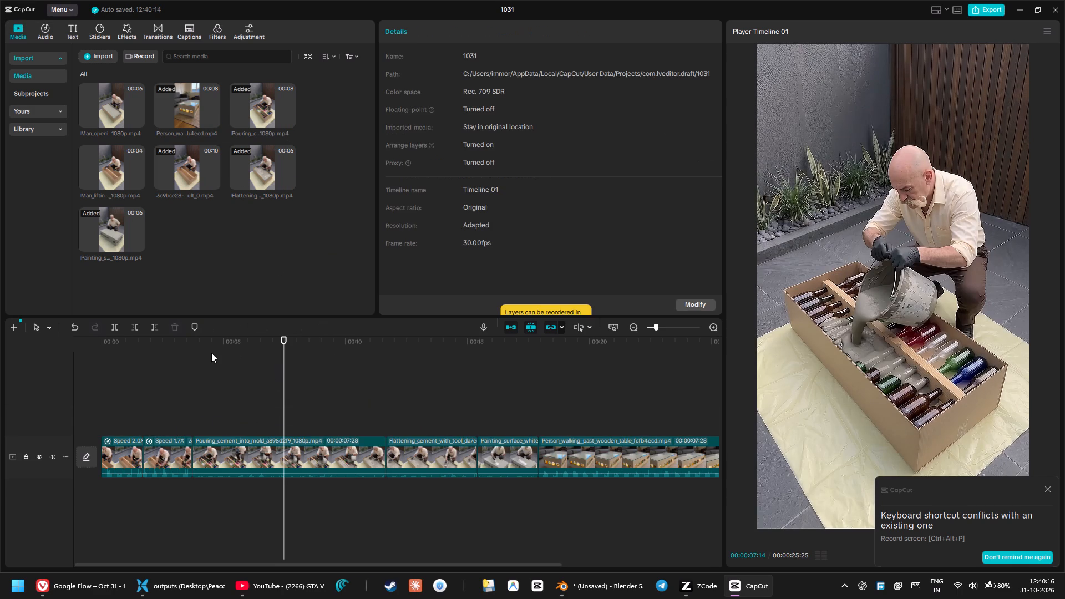
{"action": "left_click_drag", "start_coordinate": [211, 353], "coordinate": [215, 354]}
{"action": "left_click", "coordinate": [225, 461]}
{"action": "left_click_drag", "start_coordinate": [192, 456], "coordinate": [221, 461]}
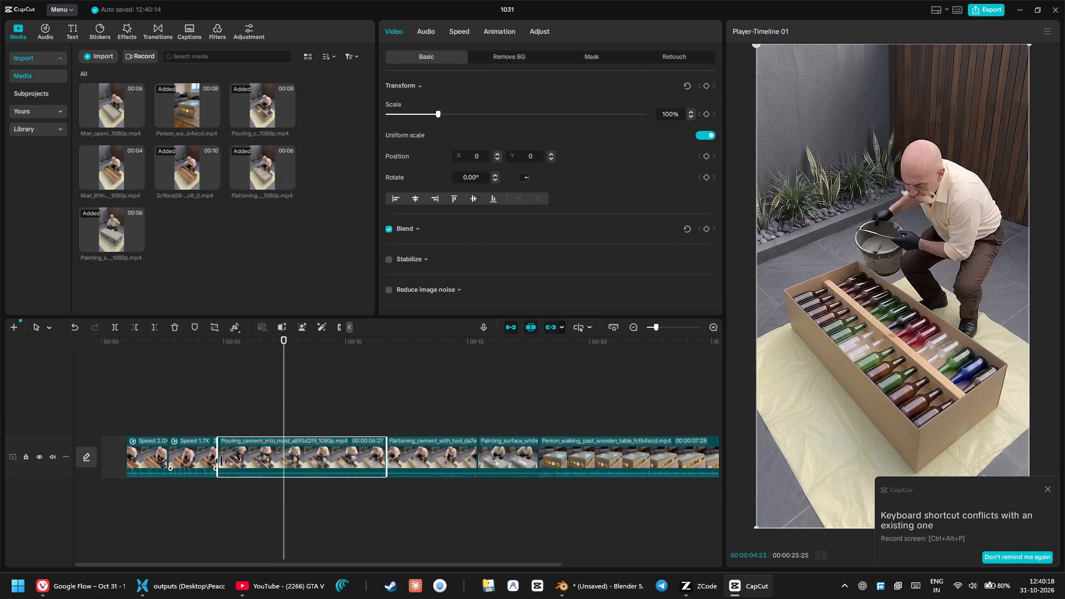
{"action": "left_click_drag", "start_coordinate": [221, 461], "coordinate": [234, 464]}
Set the Pouring cement clip's speed to 2.00x and play it to check the pace.
{"action": "left_click", "coordinate": [194, 341]}
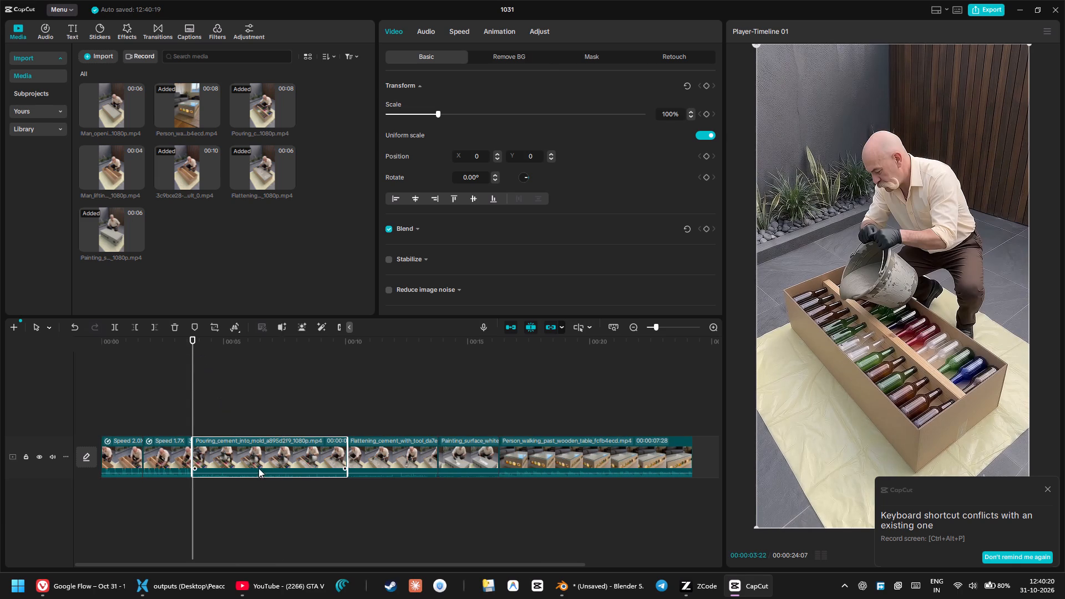
{"action": "left_click", "coordinate": [470, 35]}
{"action": "left_click_drag", "start_coordinate": [468, 101], "coordinate": [495, 106]}
{"action": "key", "text": "space"}
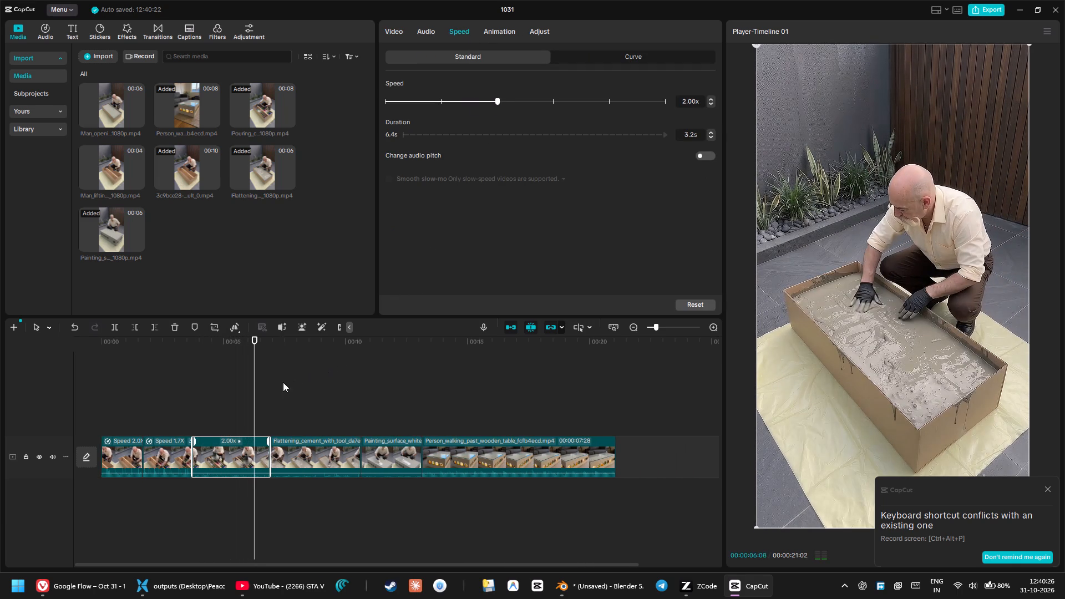
{"action": "key", "text": "space"}
Trim the beginning of the Pouring cement clip further so it lasts about 2.9 s, and replay it.
{"action": "left_click_drag", "start_coordinate": [191, 455], "coordinate": [200, 456]}
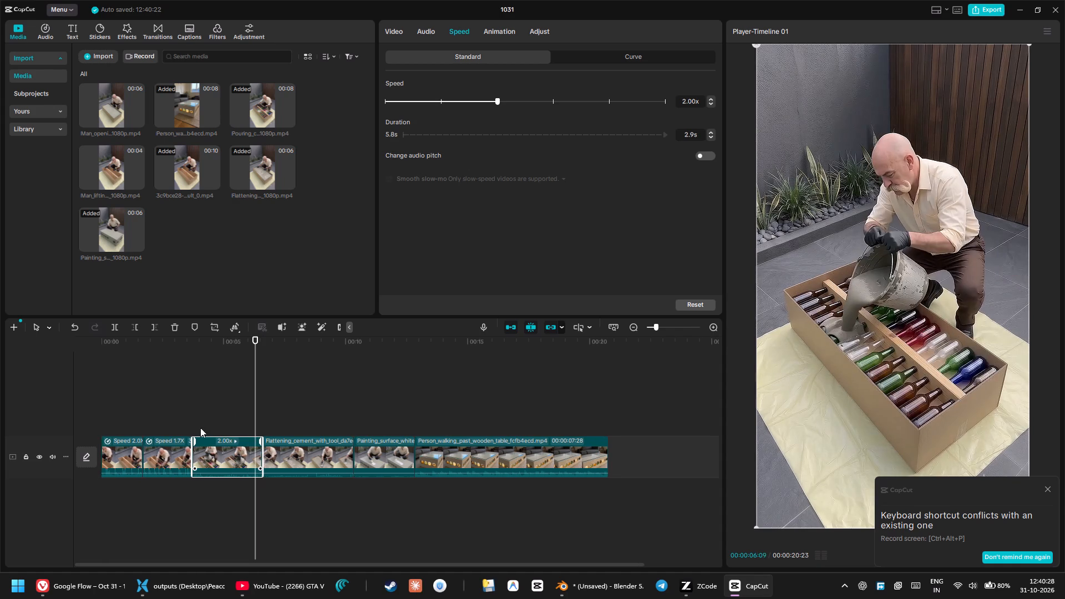
{"action": "left_click", "coordinate": [187, 347]}
{"action": "key", "text": "space"}
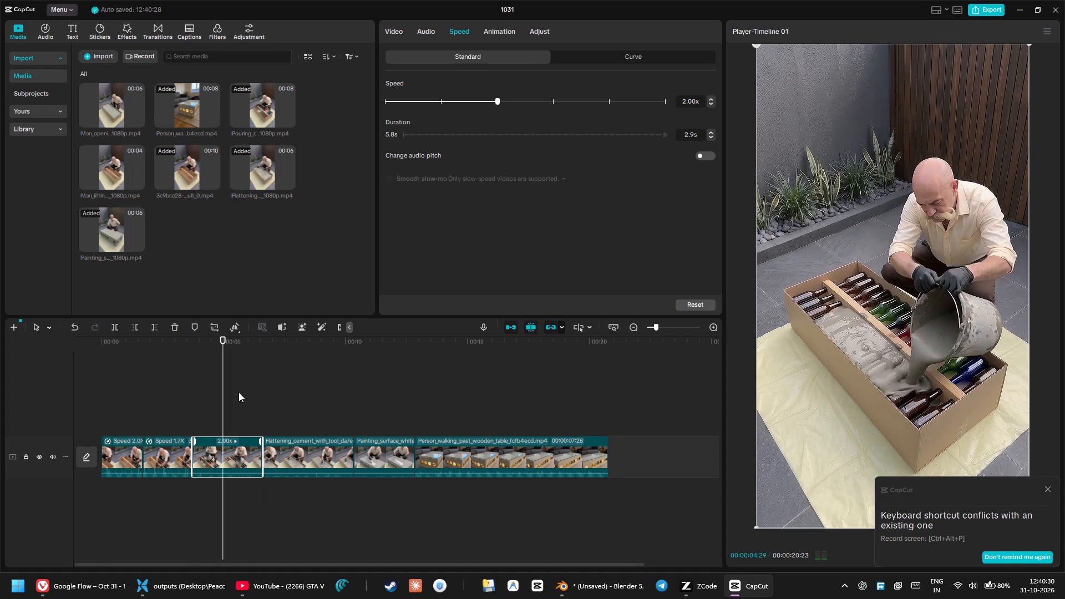
{"action": "key", "text": "space"}
Adjust the volume of the Pouring cement clip, replaying it between changes to check the sound.
{"action": "left_click", "coordinate": [226, 471]}
{"action": "left_click_drag", "start_coordinate": [227, 474], "coordinate": [227, 463]}
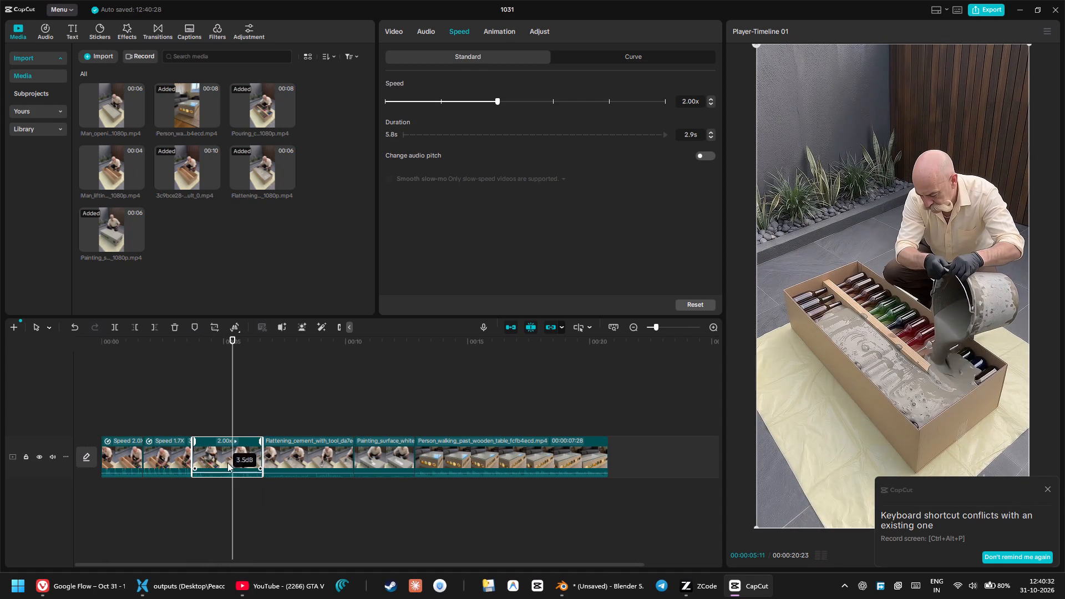
{"action": "left_click_drag", "start_coordinate": [227, 463], "coordinate": [228, 456]}
{"action": "left_click", "coordinate": [197, 342]}
{"action": "key", "text": "space"}
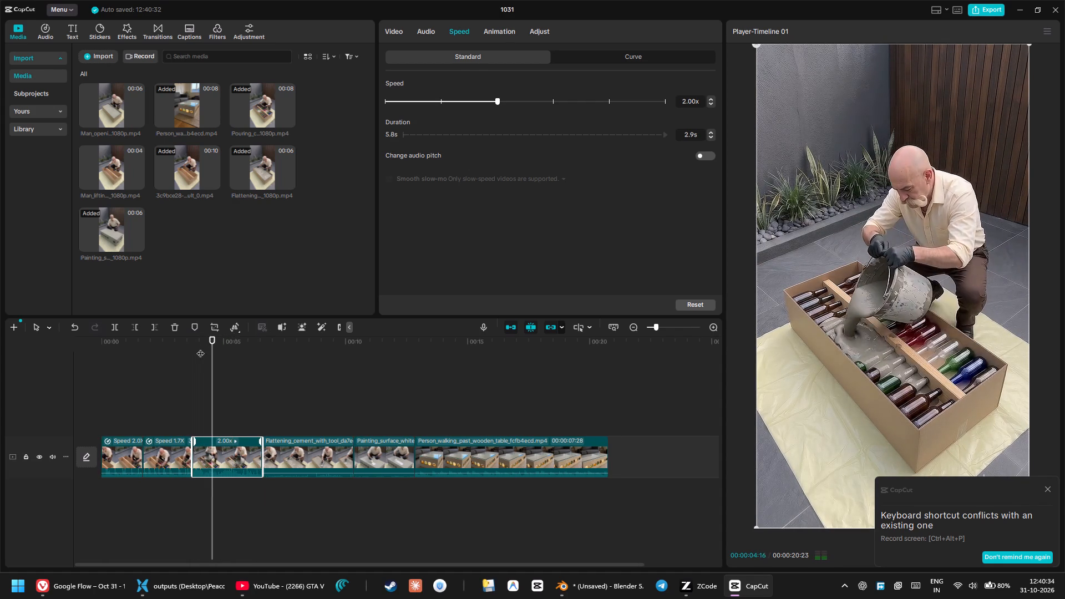
{"action": "key", "text": "space"}
{"action": "left_click", "coordinate": [215, 468]}
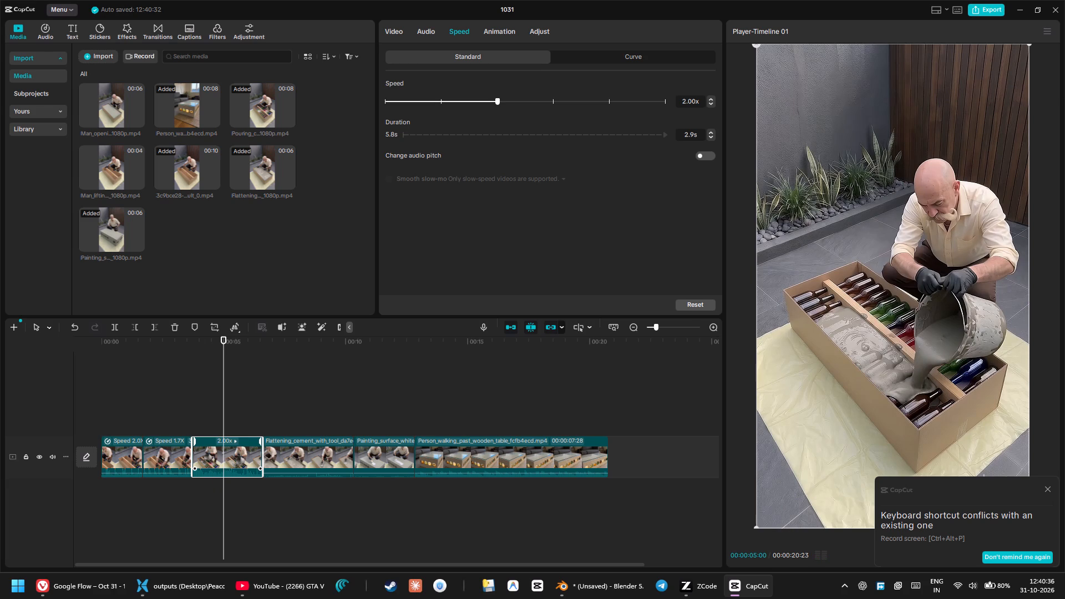
{"action": "left_click", "coordinate": [215, 469]}
{"action": "left_click_drag", "start_coordinate": [196, 344], "coordinate": [191, 342]}
{"action": "key", "text": "space"}
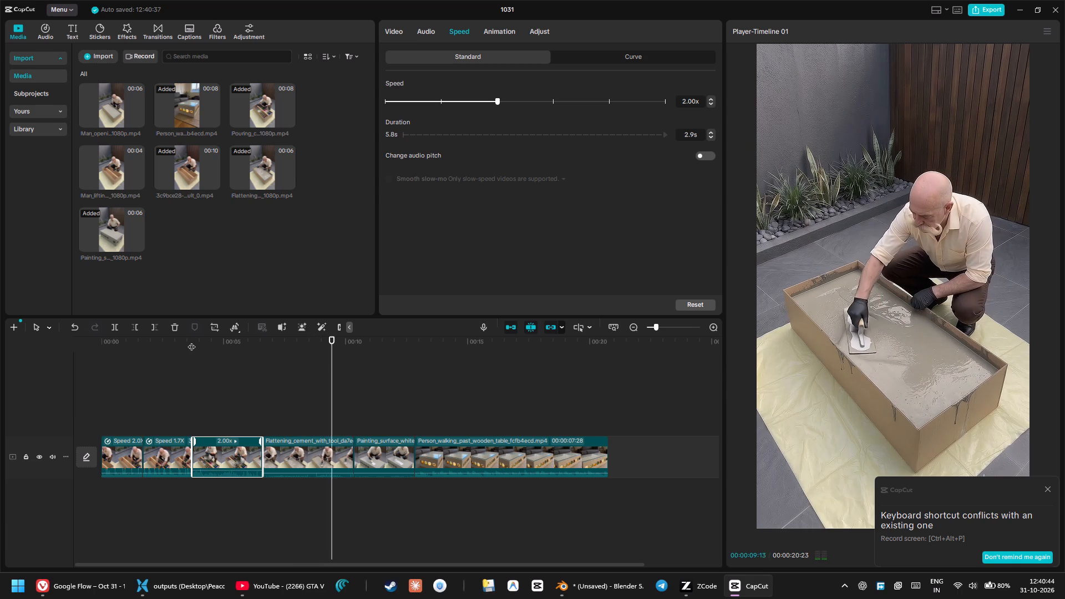
{"action": "key", "text": "space"}
Set the Flattening cement clip's speed to 1.62x and play the sequence to check it.
{"action": "left_click", "coordinate": [280, 454]}
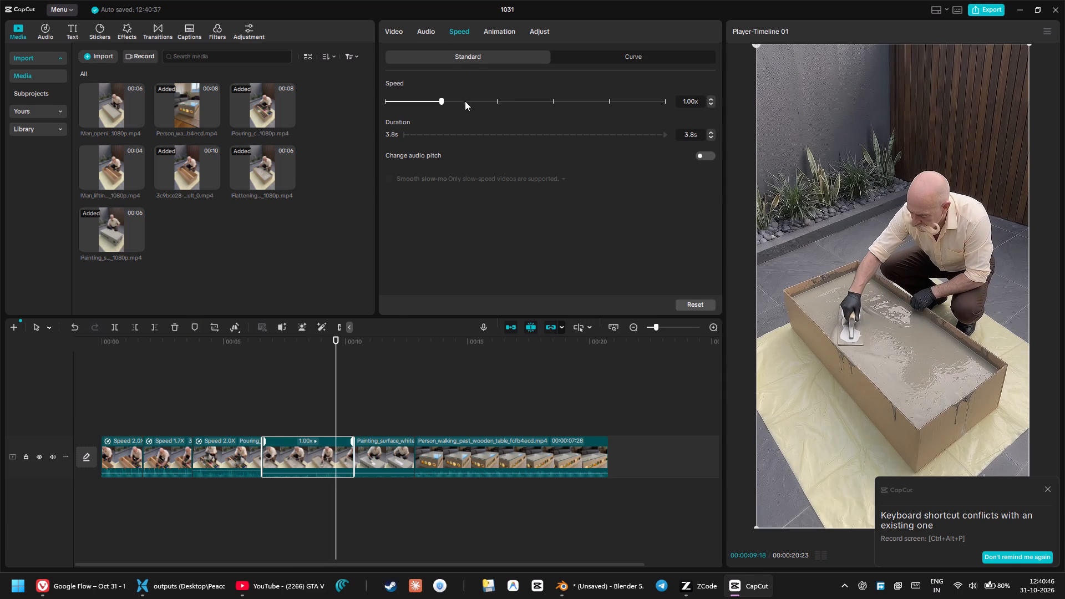
{"action": "left_click_drag", "start_coordinate": [469, 102], "coordinate": [476, 103]}
{"action": "left_click", "coordinate": [256, 347]}
{"action": "key", "text": "space"}
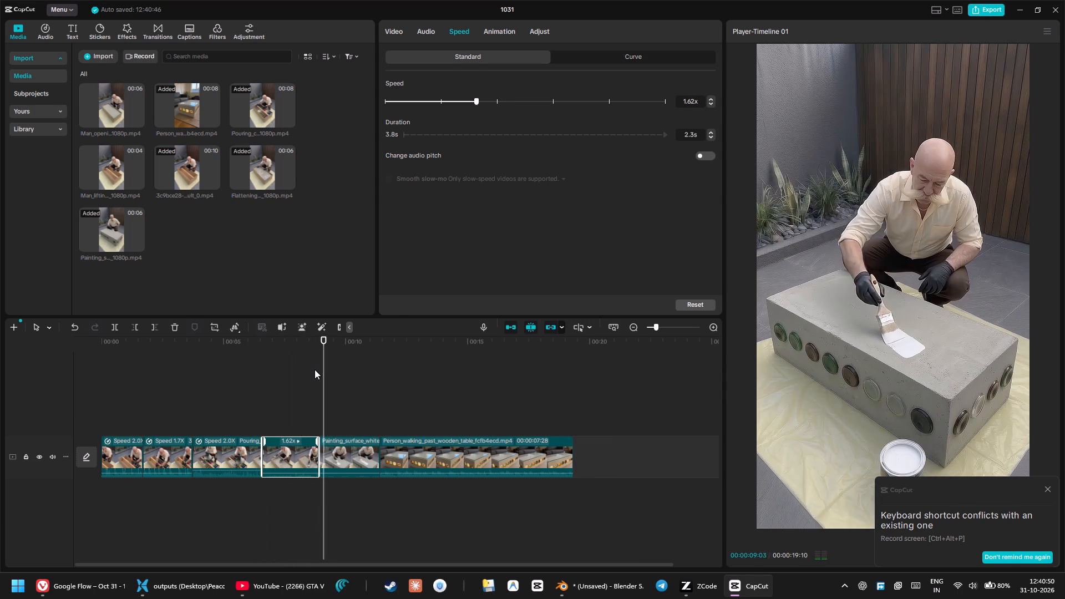
{"action": "key", "text": "space"}
Insert the Man_openi… clip of the cardboard being removed between Flattening and Painting, and trim its beginning so it lasts about 2.4 s.
{"action": "left_click_drag", "start_coordinate": [342, 334], "coordinate": [324, 338]}
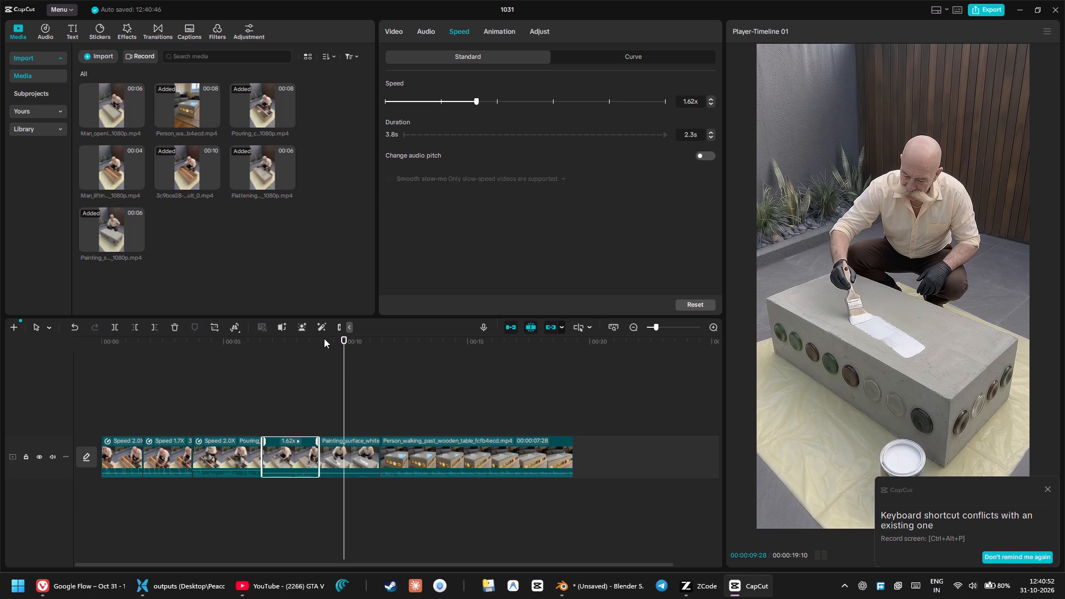
{"action": "left_click_drag", "start_coordinate": [324, 338], "coordinate": [324, 339]}
{"action": "left_click_drag", "start_coordinate": [328, 341], "coordinate": [321, 341]}
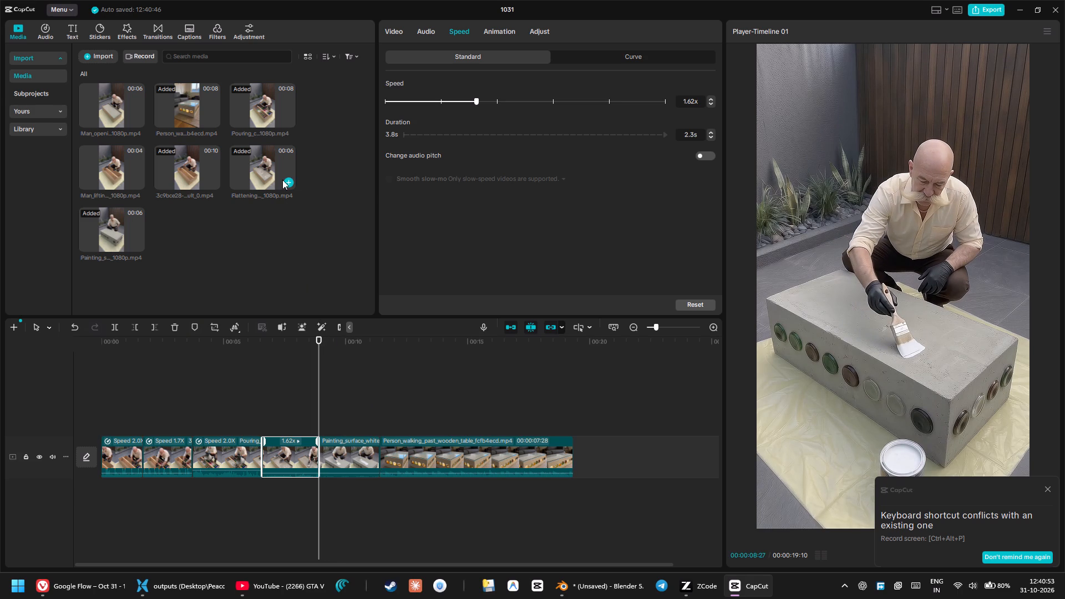
{"action": "left_click", "coordinate": [136, 121]}
{"action": "left_click_drag", "start_coordinate": [318, 457], "coordinate": [380, 461]}
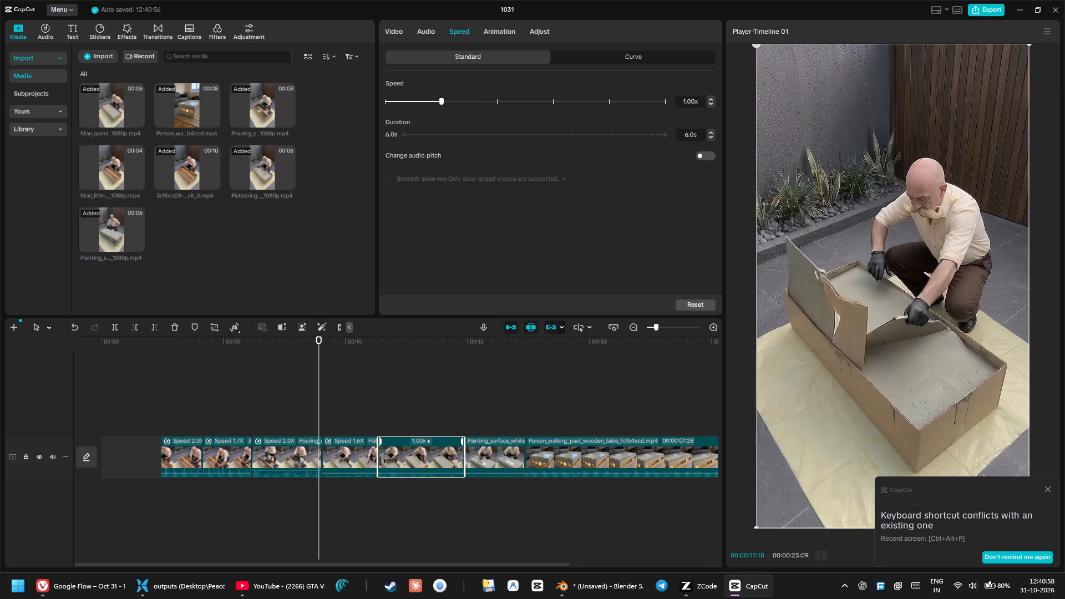
{"action": "left_click_drag", "start_coordinate": [380, 461], "coordinate": [398, 464]}
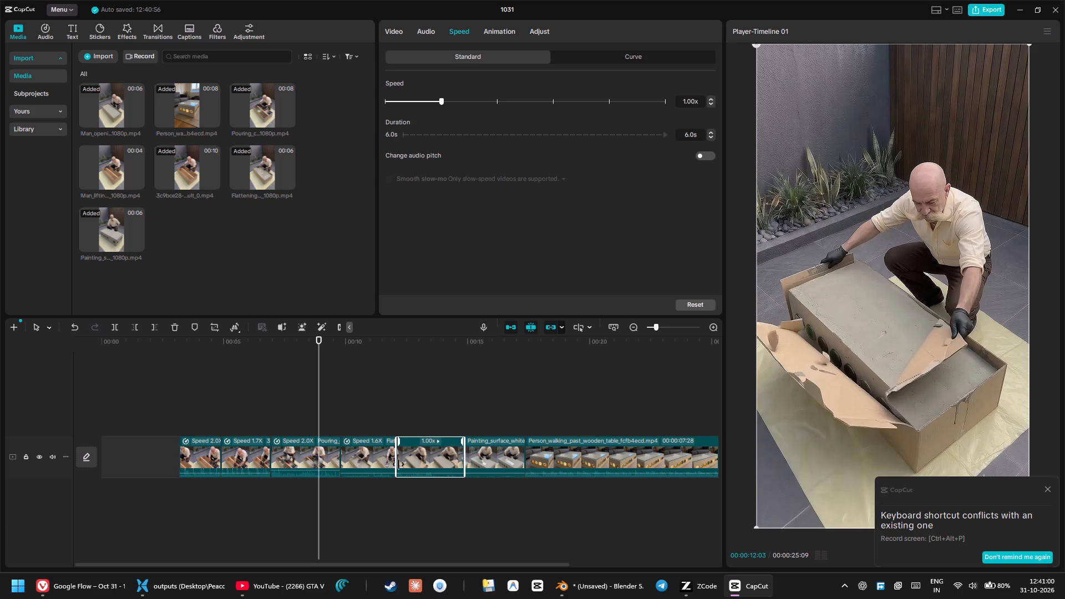
{"action": "left_click_drag", "start_coordinate": [398, 464], "coordinate": [409, 469]}
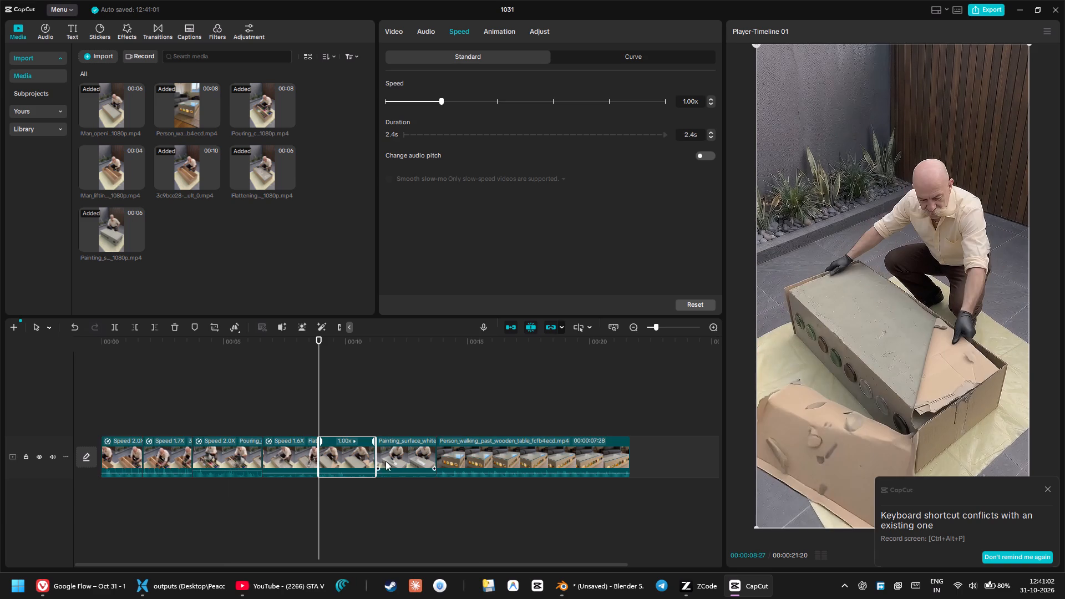
Preview the cardboard-removal clip and adjust its volume, replaying it to check the sound.
{"action": "left_click", "coordinate": [305, 342]}
{"action": "key", "text": "space"}
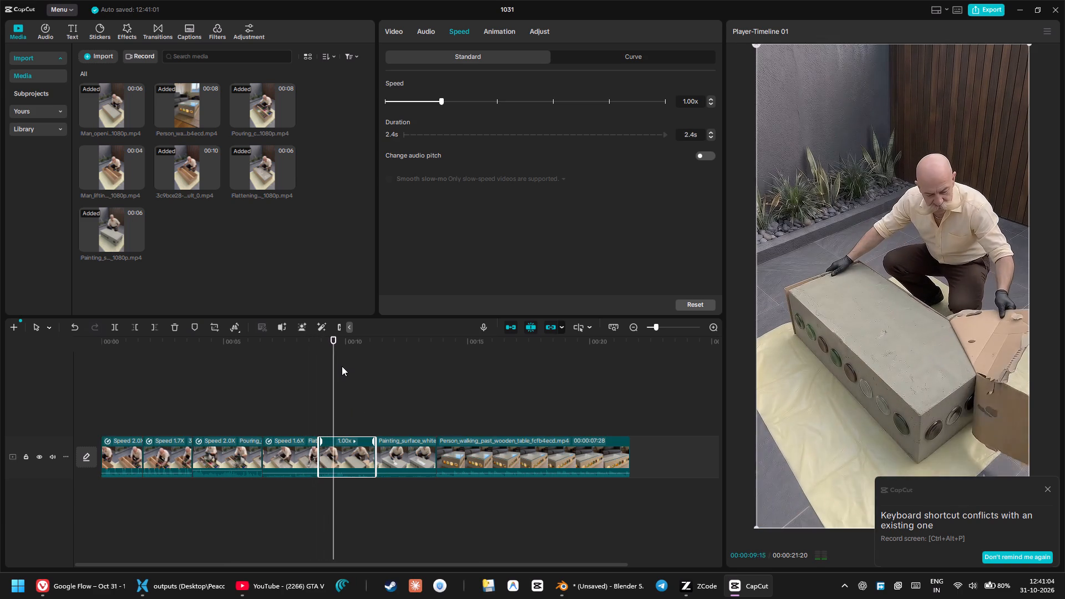
{"action": "key", "text": "space"}
{"action": "left_click", "coordinate": [339, 474]}
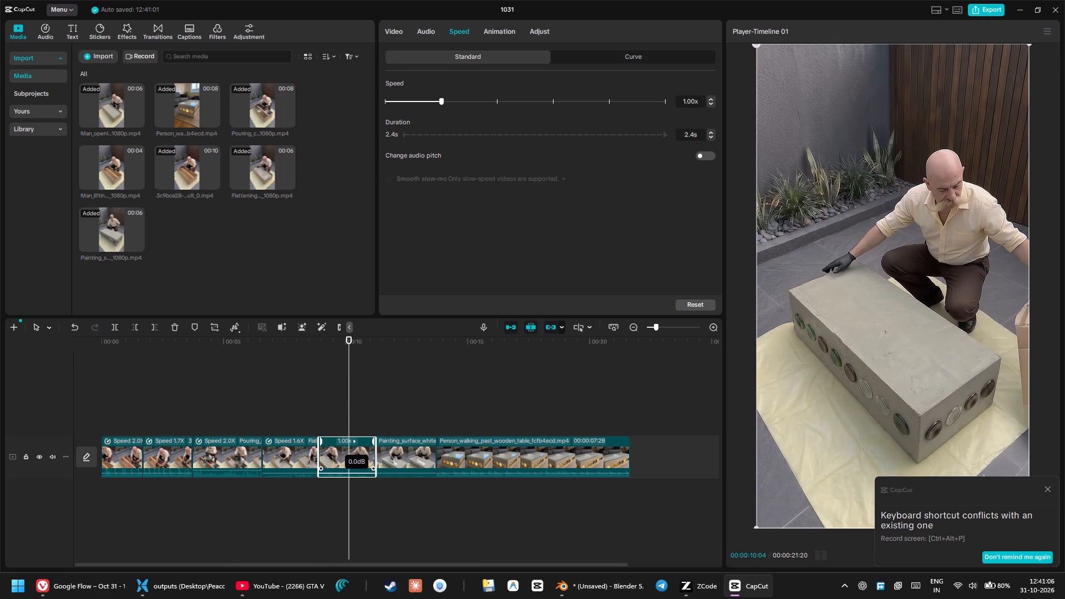
{"action": "left_click", "coordinate": [318, 351]}
{"action": "key", "text": "space"}
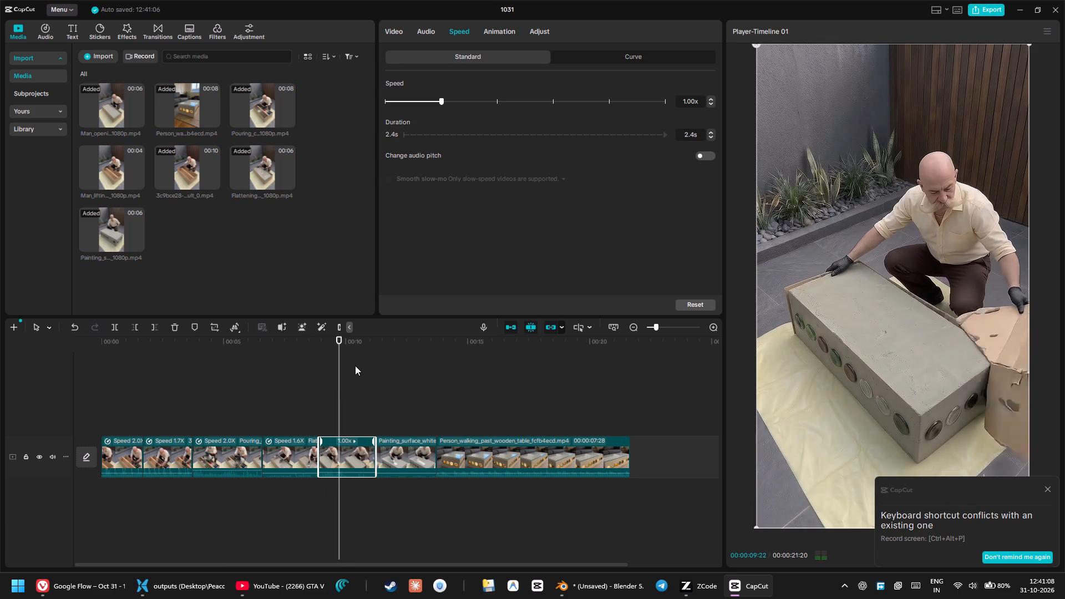
{"action": "key", "text": "space"}
Trim the end of the cardboard-removal clip so it lasts about 1.6 s, playing the sequence to check the cut.
{"action": "left_click_drag", "start_coordinate": [342, 344], "coordinate": [319, 344]}
{"action": "key", "text": "space"}
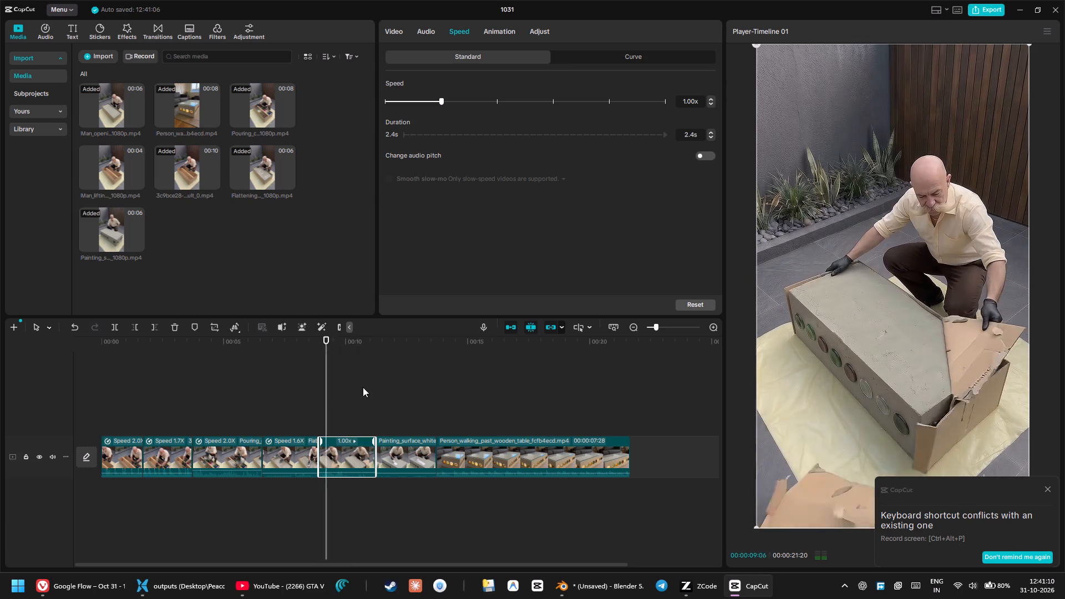
{"action": "key", "text": "space"}
{"action": "left_click_drag", "start_coordinate": [377, 458], "coordinate": [371, 457]}
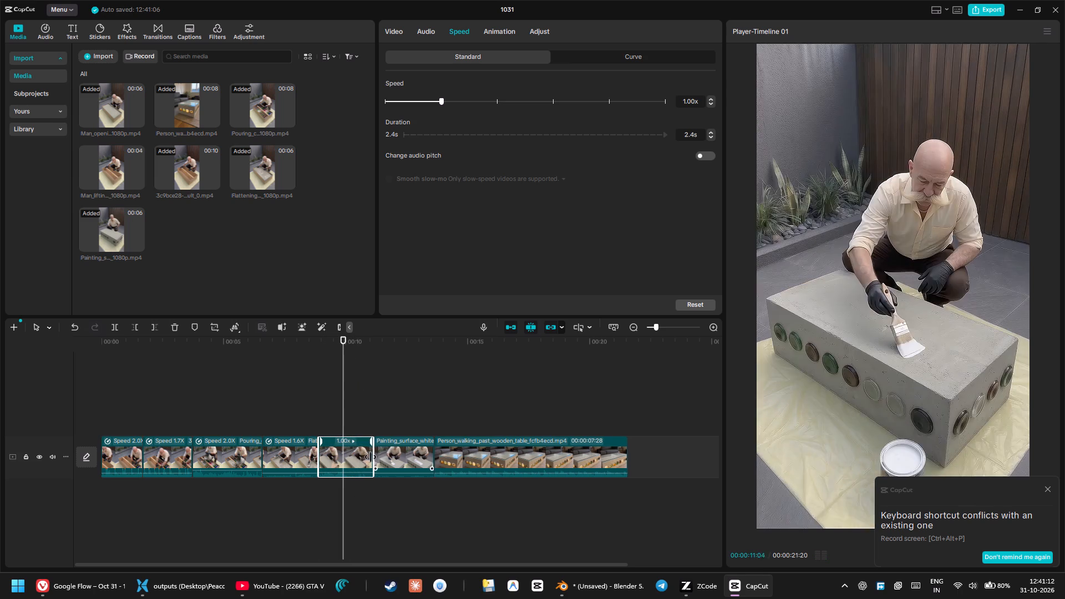
{"action": "left_click_drag", "start_coordinate": [371, 457], "coordinate": [363, 456]}
{"action": "key", "text": "space"}
{"action": "key", "text": "space"}
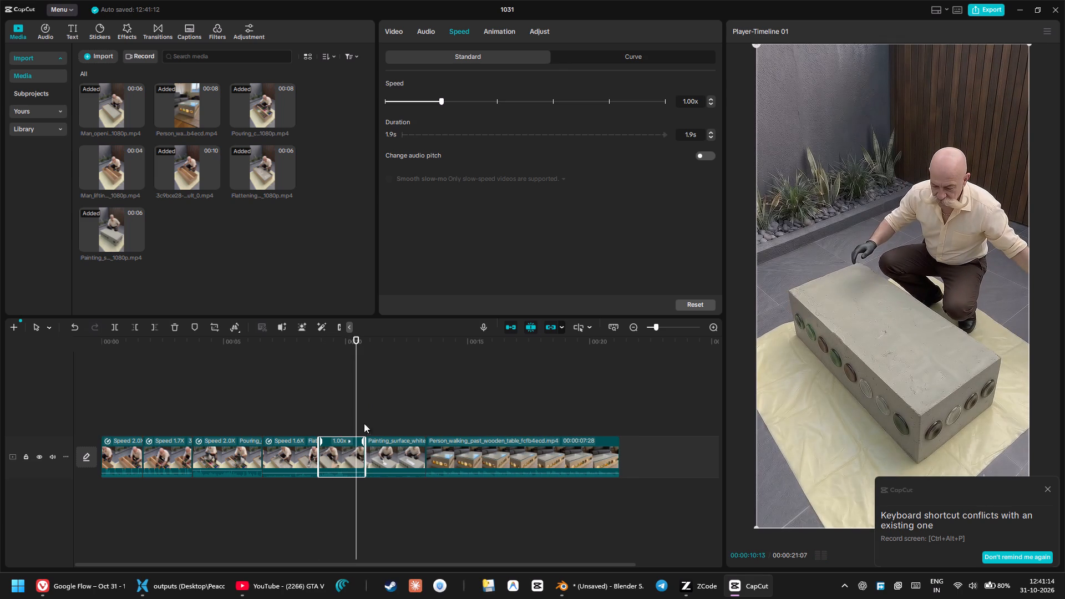
{"action": "left_click_drag", "start_coordinate": [364, 462], "coordinate": [355, 461]}
{"action": "left_click_drag", "start_coordinate": [342, 343], "coordinate": [308, 342]}
{"action": "key", "text": "space"}
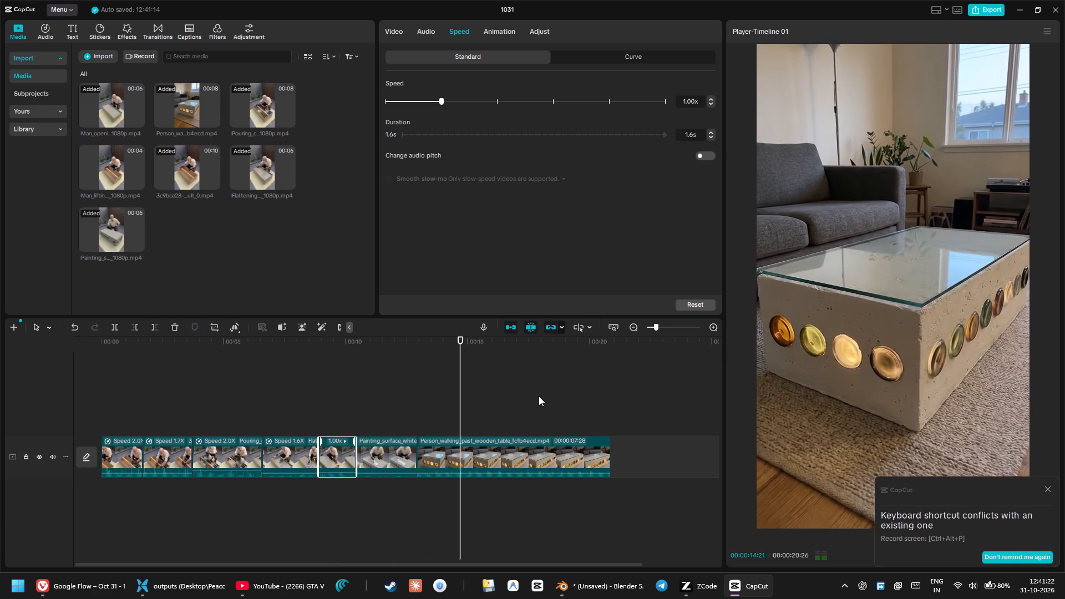
{"action": "key", "text": "space"}
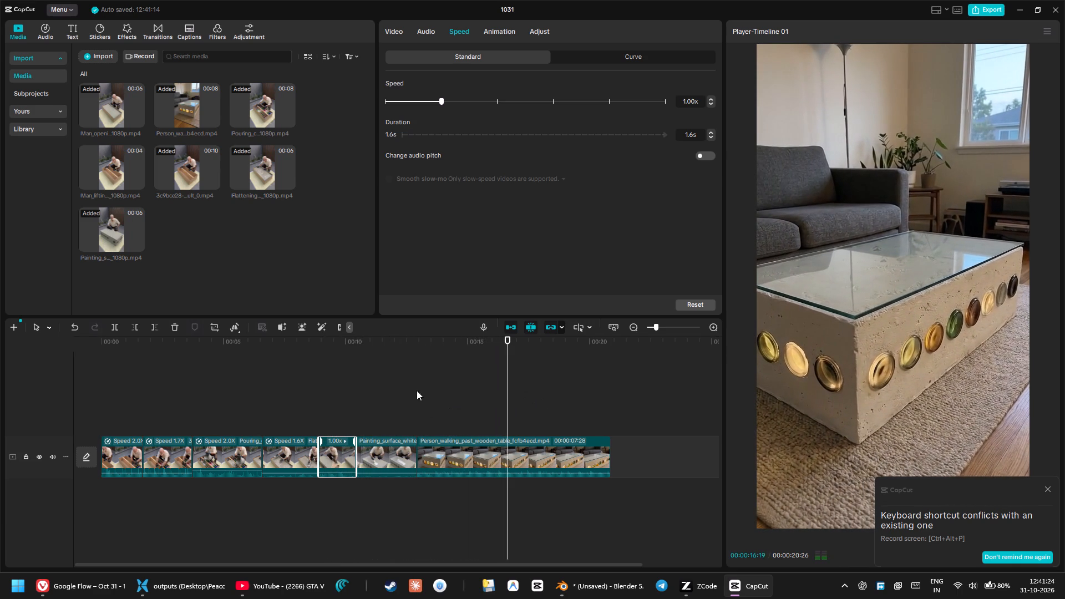
Extend the end of the Painting_surface clip so it lasts about 2.9 s, scrubbing through the painting footage to choose the cut point.
{"action": "left_click", "coordinate": [407, 383]}
{"action": "left_click", "coordinate": [411, 447]}
{"action": "left_click_drag", "start_coordinate": [419, 455], "coordinate": [474, 460]}
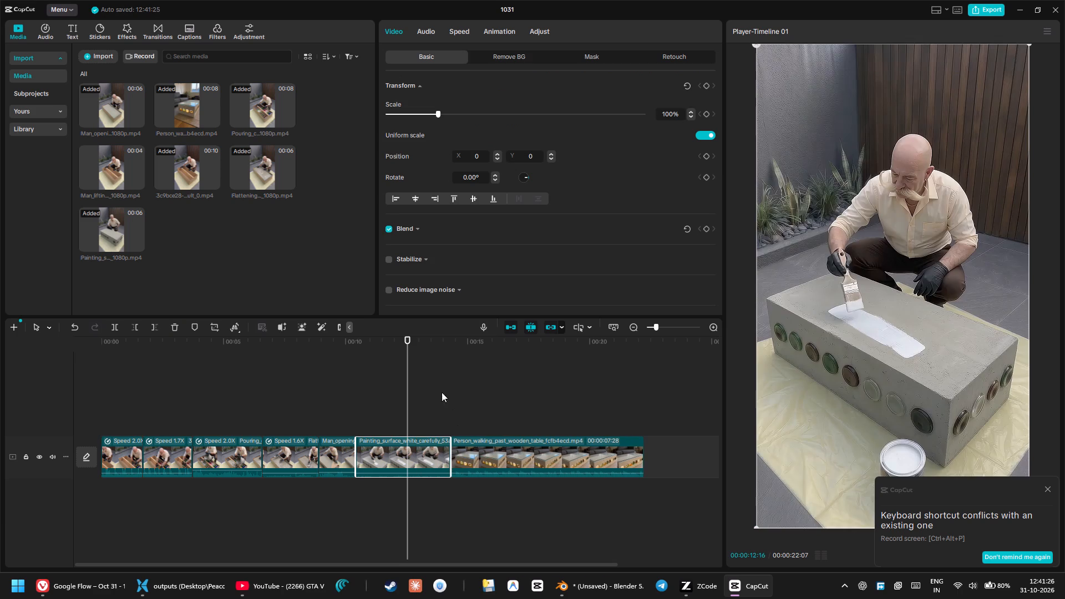
{"action": "left_click_drag", "start_coordinate": [411, 342], "coordinate": [440, 359]}
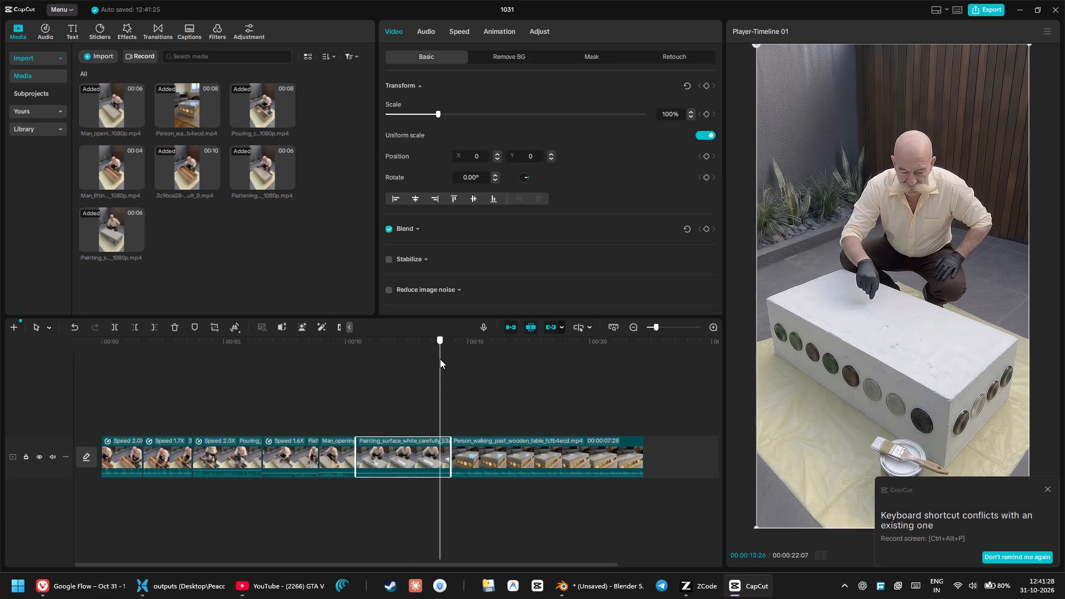
{"action": "left_click_drag", "start_coordinate": [440, 359], "coordinate": [425, 361]}
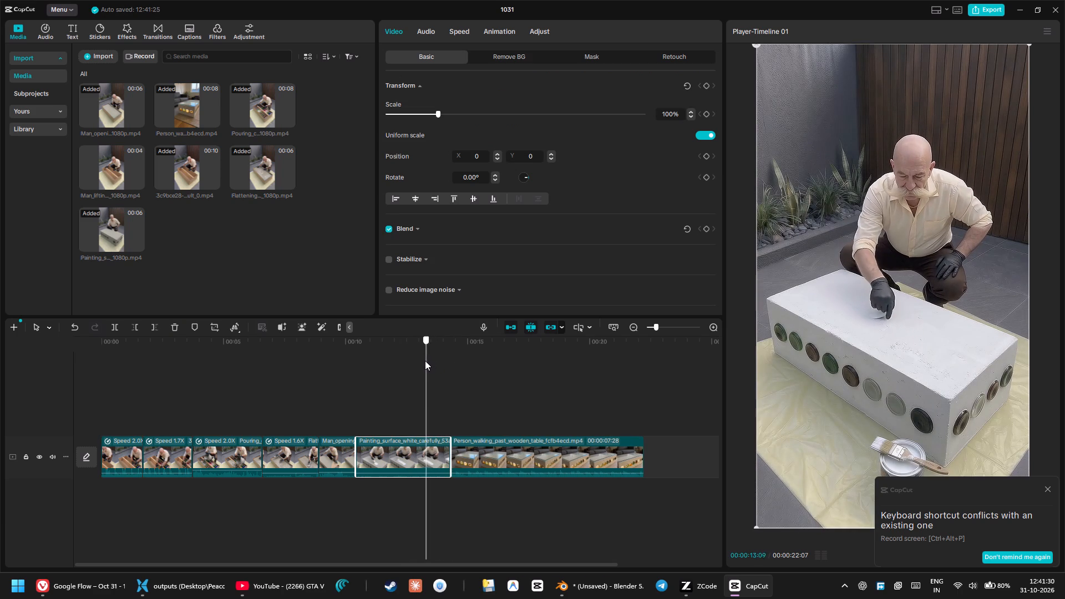
{"action": "left_click_drag", "start_coordinate": [425, 361], "coordinate": [438, 367]}
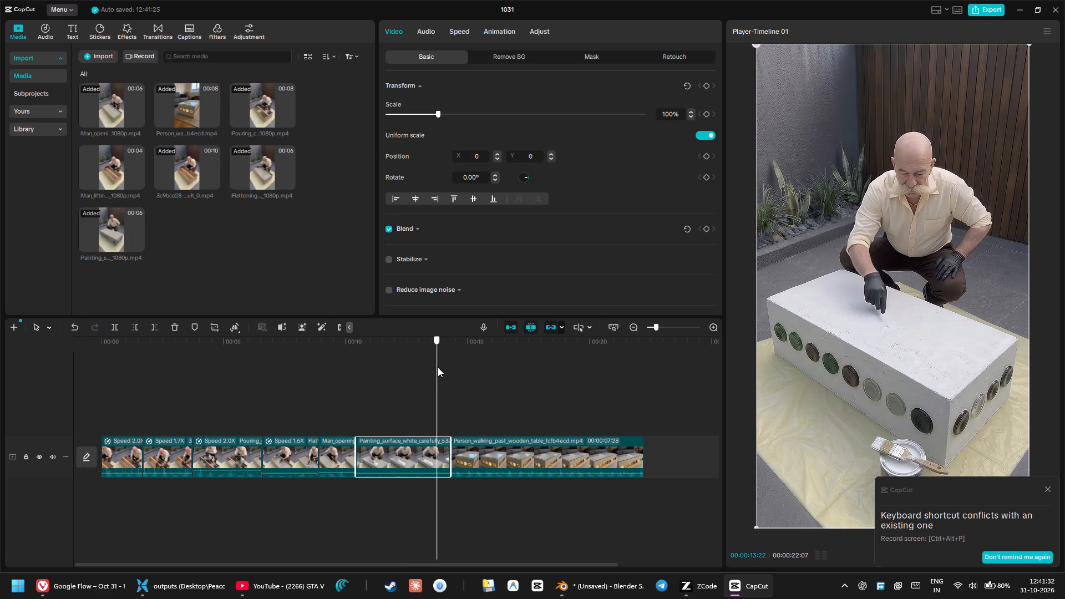
{"action": "left_click_drag", "start_coordinate": [438, 367], "coordinate": [407, 365]}
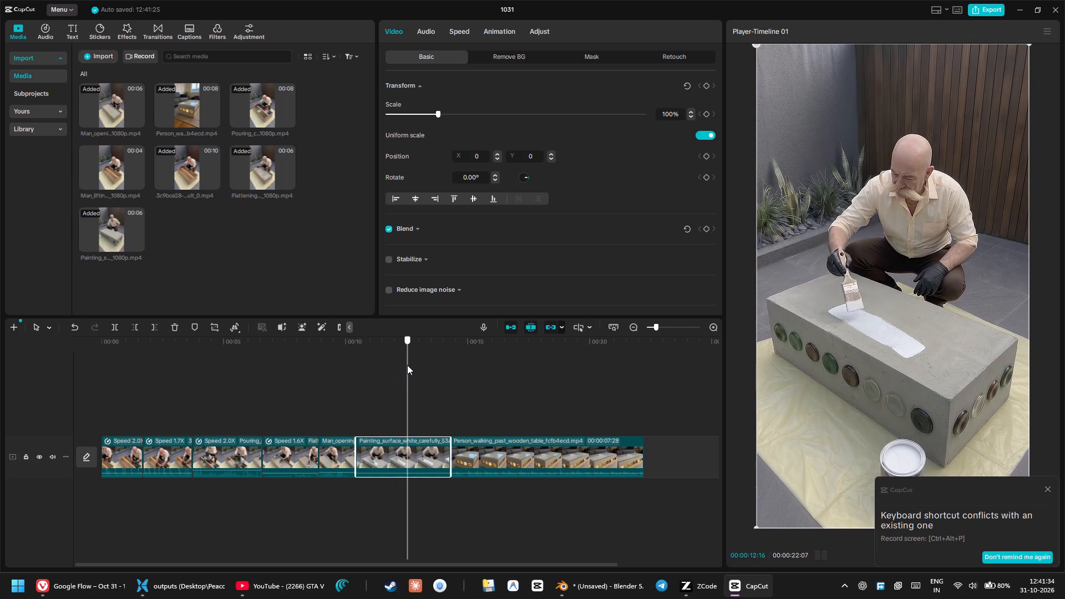
{"action": "left_click_drag", "start_coordinate": [407, 365], "coordinate": [412, 366]}
{"action": "left_click_drag", "start_coordinate": [452, 448], "coordinate": [407, 446]}
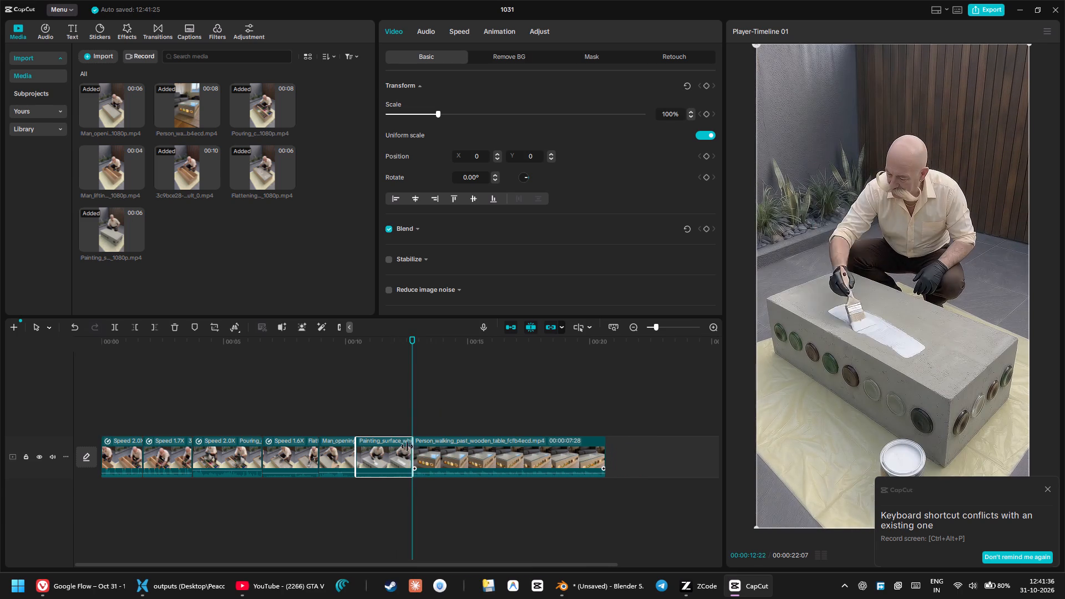
{"action": "left_click_drag", "start_coordinate": [407, 446], "coordinate": [423, 448]}
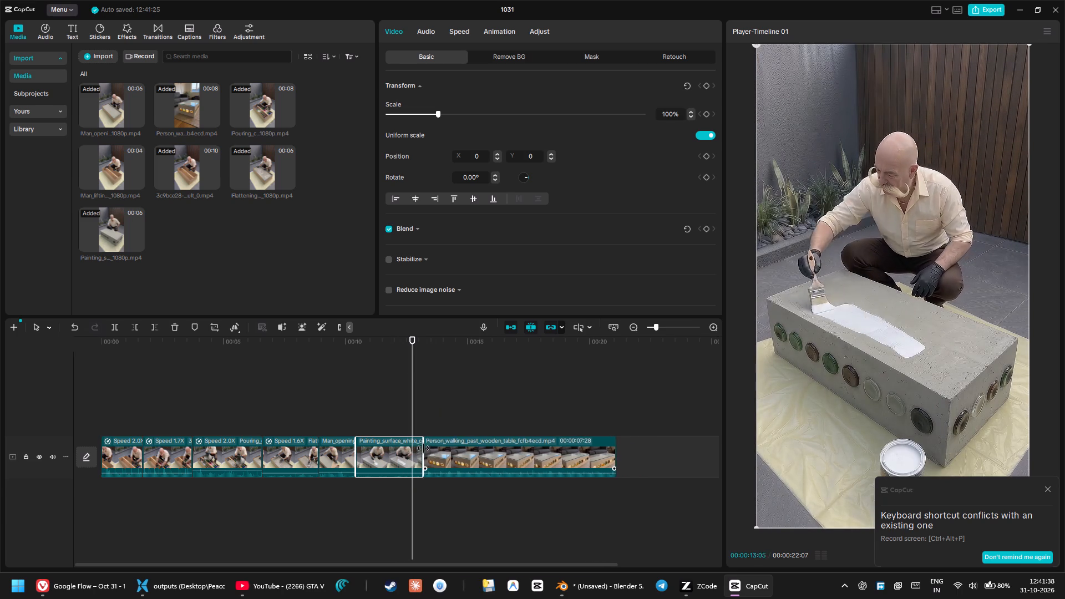
{"action": "left_click_drag", "start_coordinate": [423, 448], "coordinate": [449, 456]}
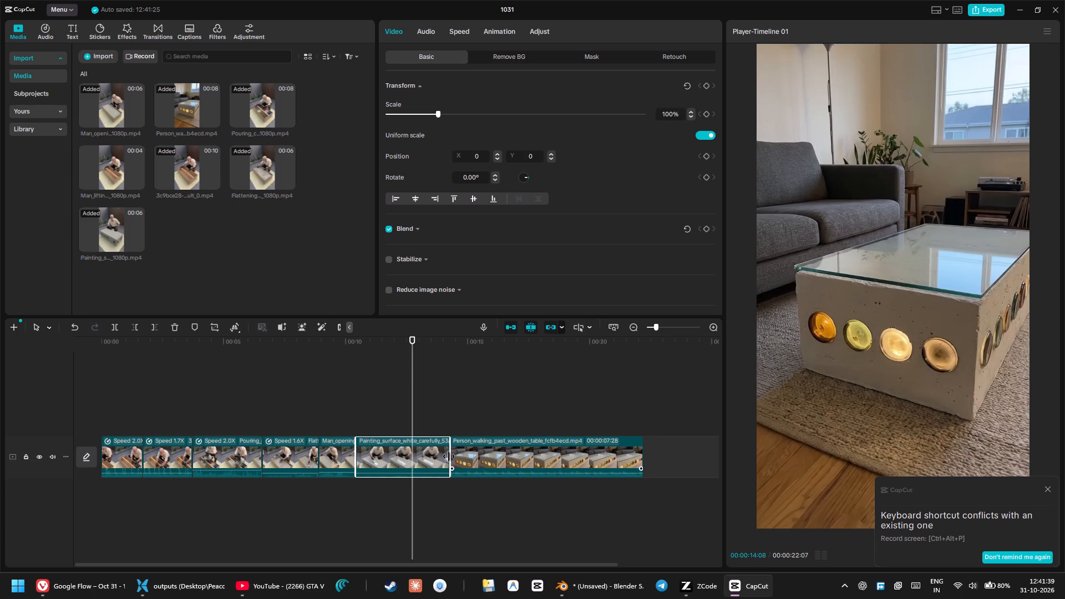
{"action": "left_click_drag", "start_coordinate": [449, 456], "coordinate": [417, 454]}
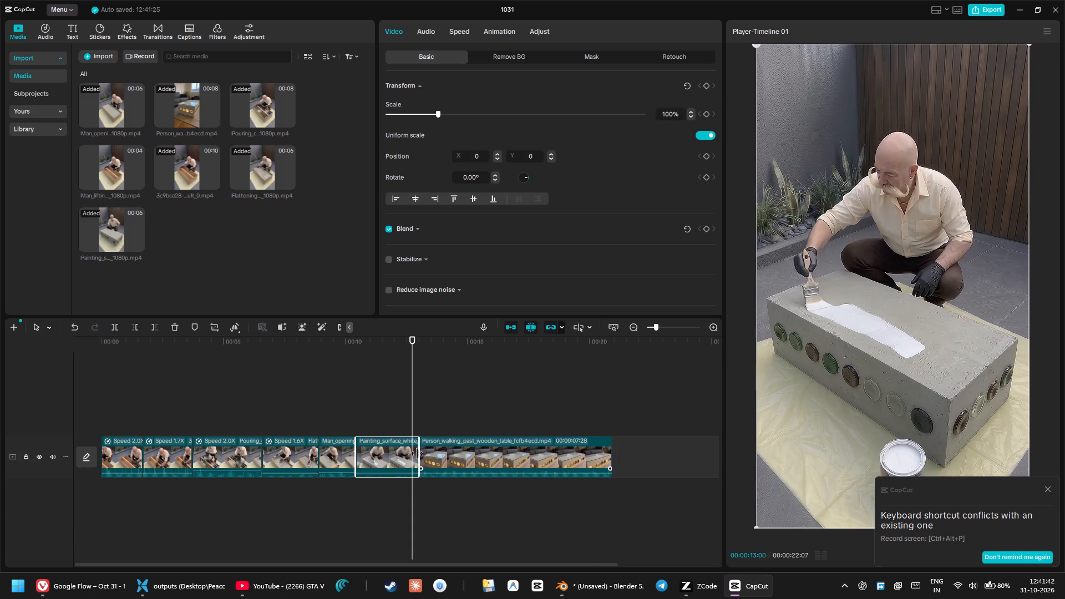
{"action": "left_click_drag", "start_coordinate": [417, 454], "coordinate": [423, 454]}
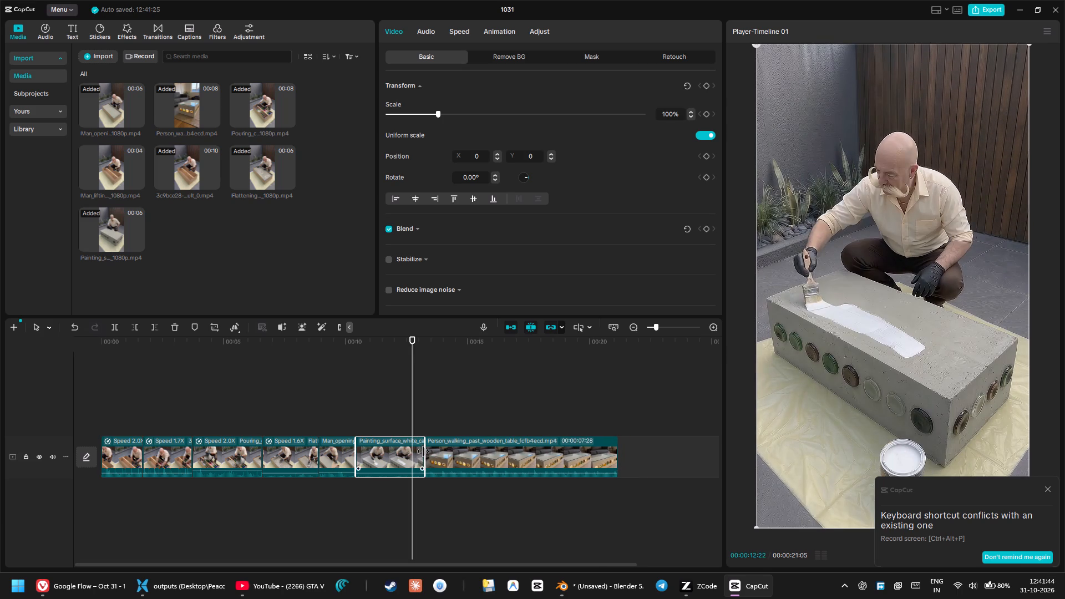
Set the Painting_surface clip's speed to 1.59x, play the sequence to its end, and dismiss the shortcut-conflict notification.
{"action": "left_click_drag", "start_coordinate": [414, 349], "coordinate": [344, 352]}
{"action": "key", "text": "space"}
{"action": "left_click", "coordinate": [400, 459]}
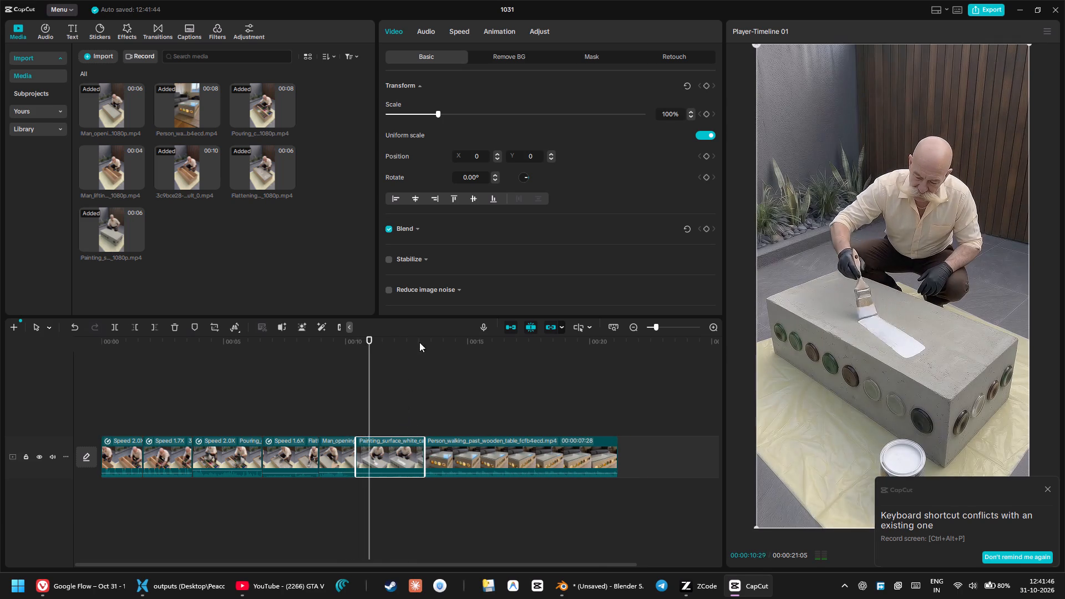
{"action": "left_click", "coordinate": [459, 28]}
{"action": "left_click", "coordinate": [473, 102]}
{"action": "left_click_drag", "start_coordinate": [372, 349], "coordinate": [352, 347]}
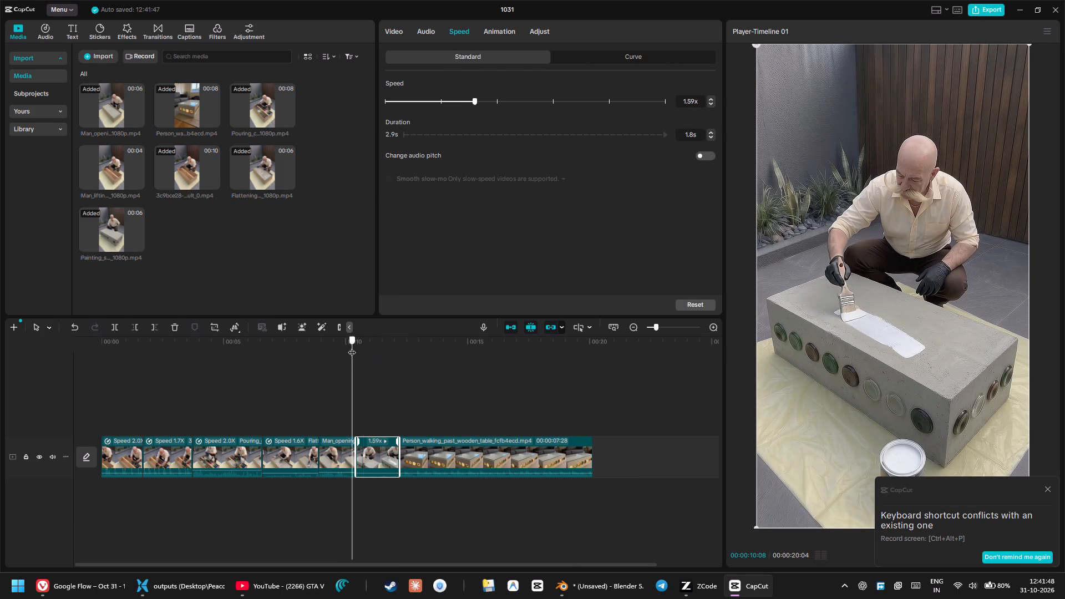
{"action": "left_click_drag", "start_coordinate": [352, 347], "coordinate": [350, 347]}
{"action": "key", "text": "space"}
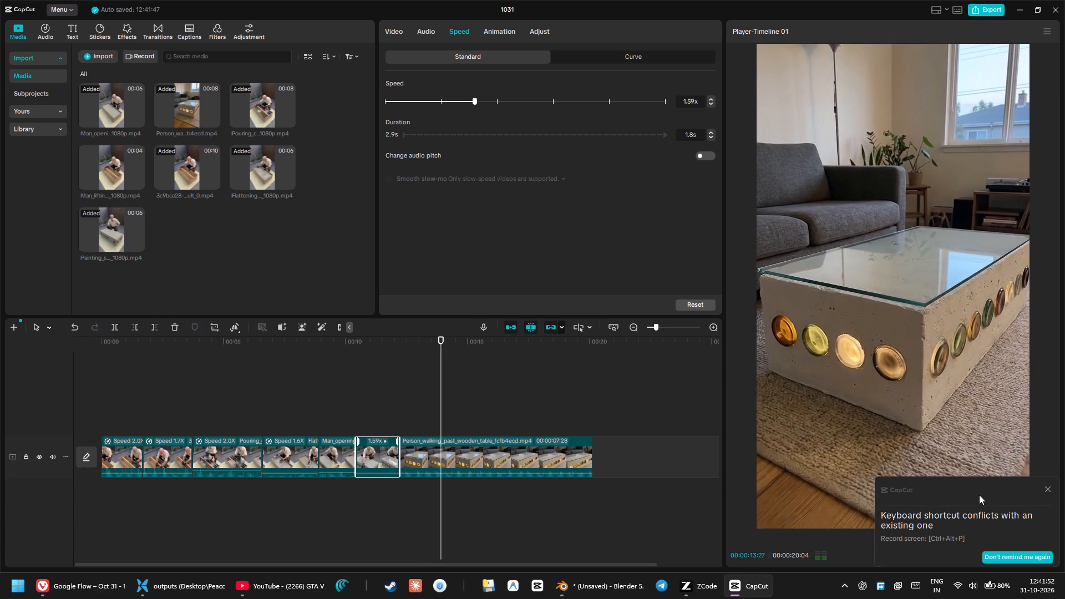
{"action": "left_click", "coordinate": [1048, 491]}
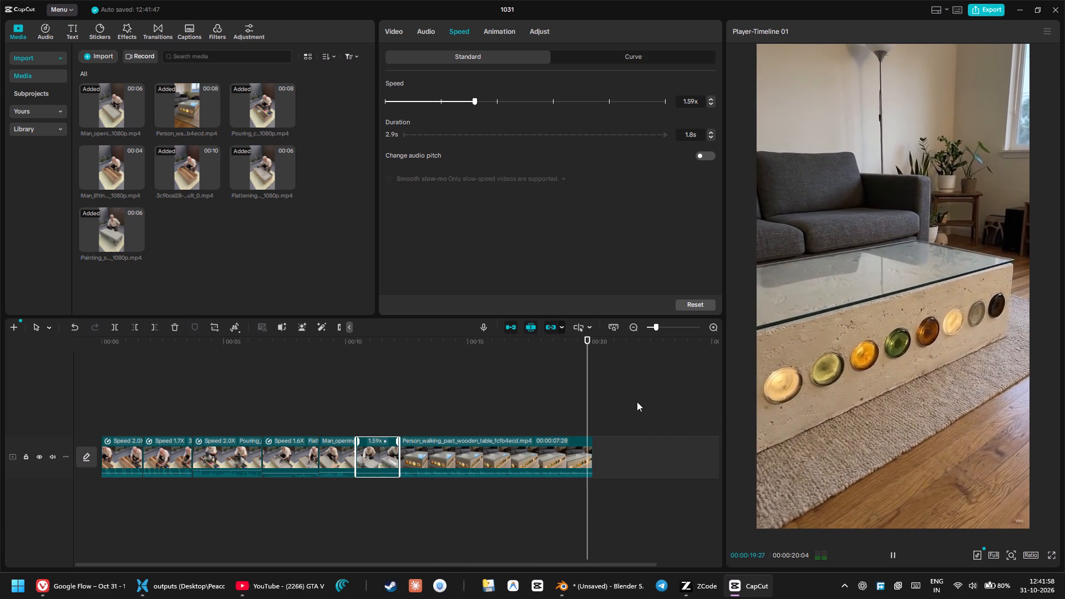
Separate the audio from the final Person_walking clip and place it at the start of the timeline below the video.
{"action": "left_click", "coordinate": [540, 470]}
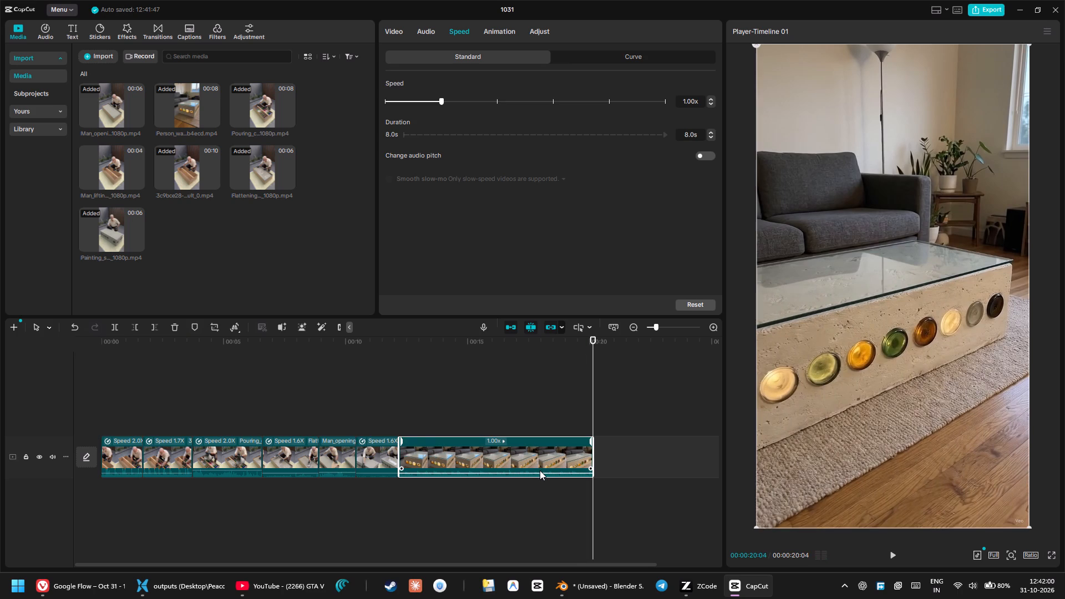
{"action": "key", "text": "ctrl+shift+s"}
{"action": "left_click_drag", "start_coordinate": [537, 489], "coordinate": [293, 490]}
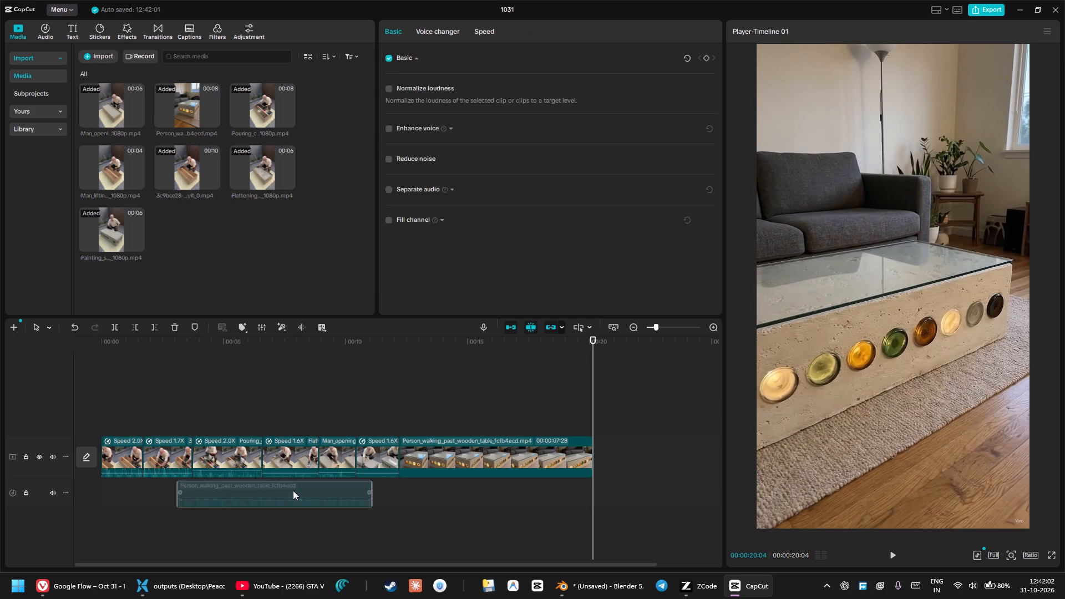
{"action": "left_click_drag", "start_coordinate": [293, 490], "coordinate": [239, 488]}
{"action": "left_click", "coordinate": [239, 488]}
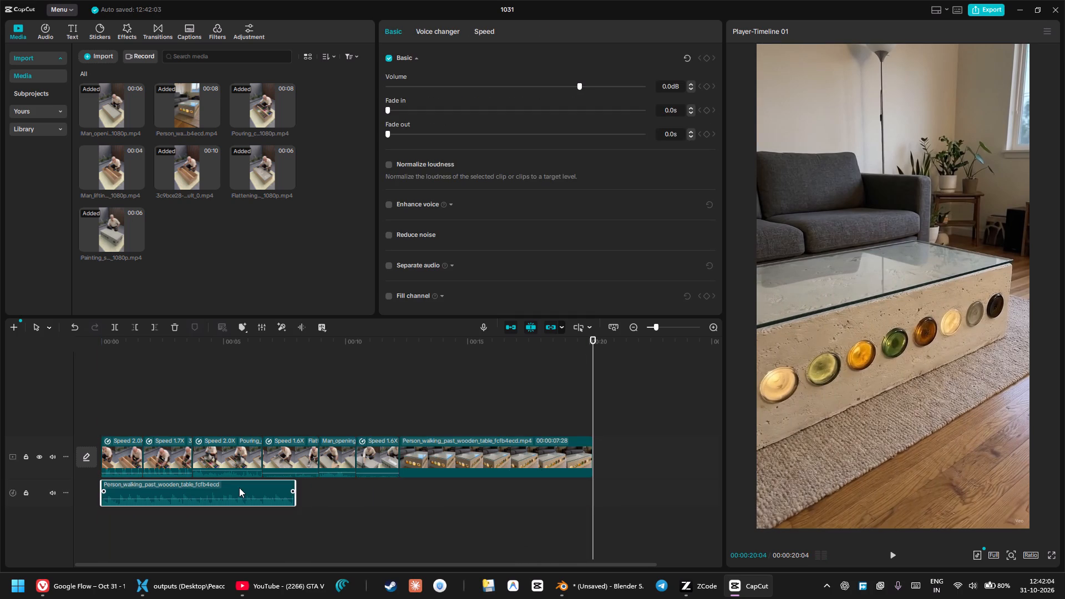
Duplicate the separated Person_walking audio twice, placing the copies end to end to cover the whole video.
{"action": "left_click_drag", "start_coordinate": [239, 488], "coordinate": [430, 485], "text": "alt"}
{"action": "left_click", "coordinate": [430, 485]}
{"action": "left_click_drag", "start_coordinate": [430, 485], "coordinate": [442, 486], "text": "alt"}
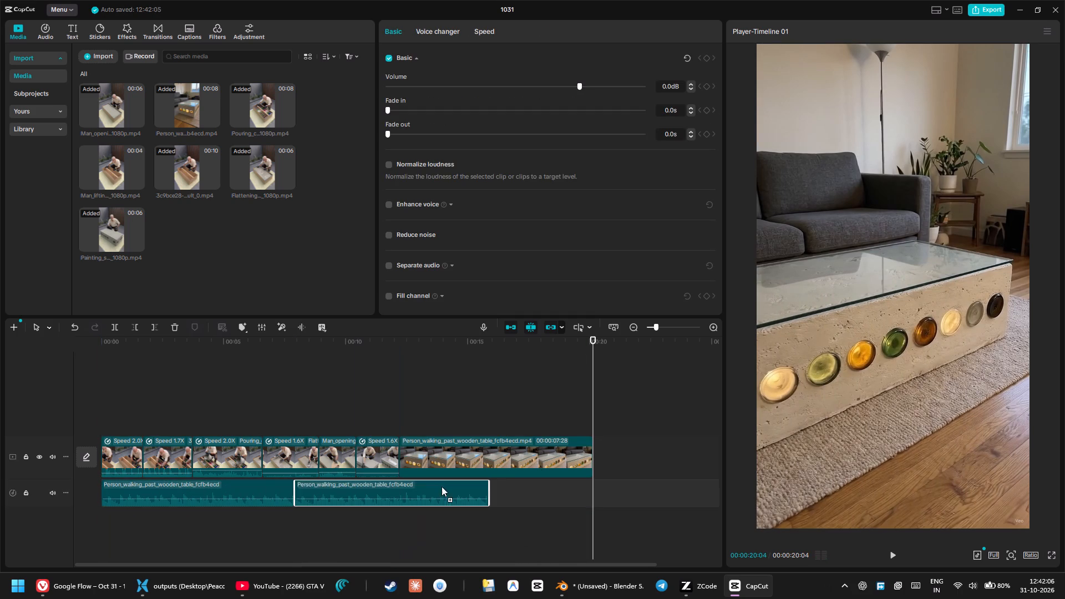
{"action": "left_click_drag", "start_coordinate": [442, 486], "coordinate": [627, 485], "text": "alt"}
Play the opening and the final table shot to check how the repeated background audio sounds.
{"action": "left_click_drag", "start_coordinate": [290, 344], "coordinate": [49, 352]}
{"action": "key", "text": "space"}
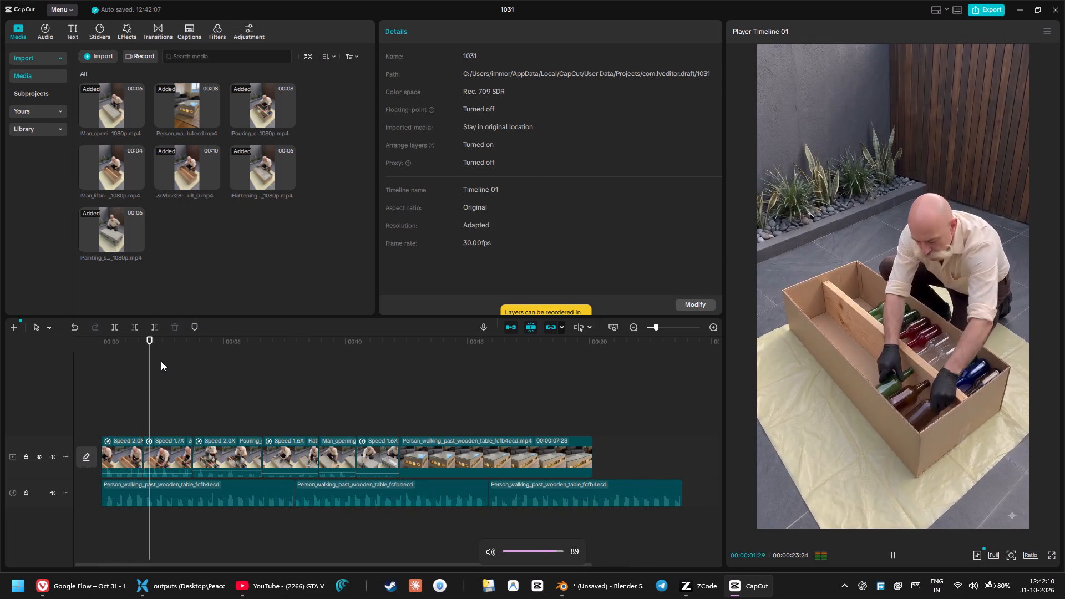
{"action": "key", "text": "space"}
{"action": "left_click_drag", "start_coordinate": [186, 347], "coordinate": [176, 347]}
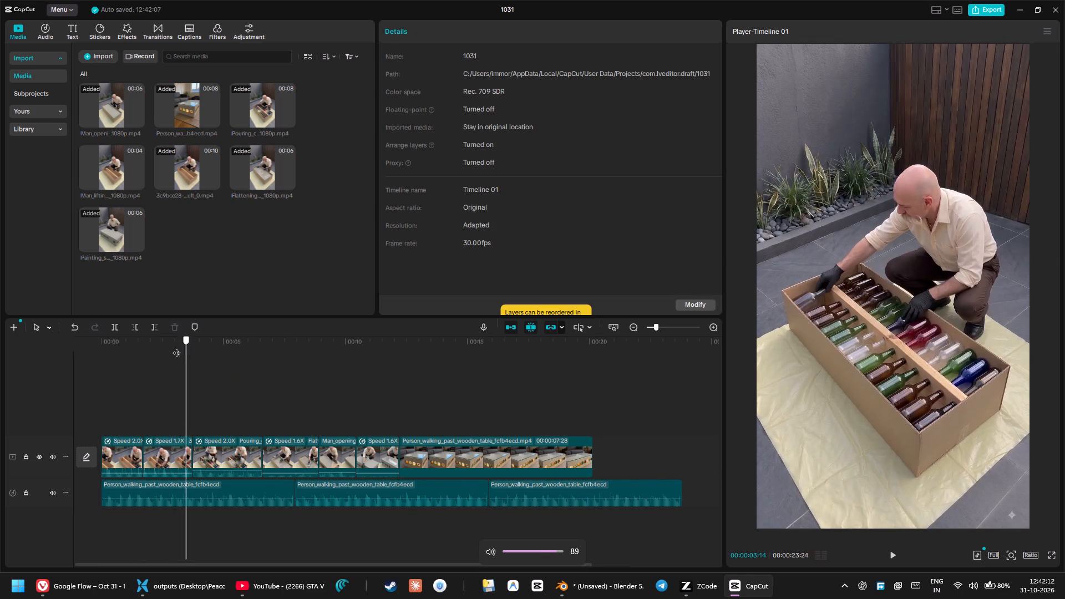
{"action": "left_click_drag", "start_coordinate": [176, 347], "coordinate": [70, 353]}
{"action": "key", "text": "space"}
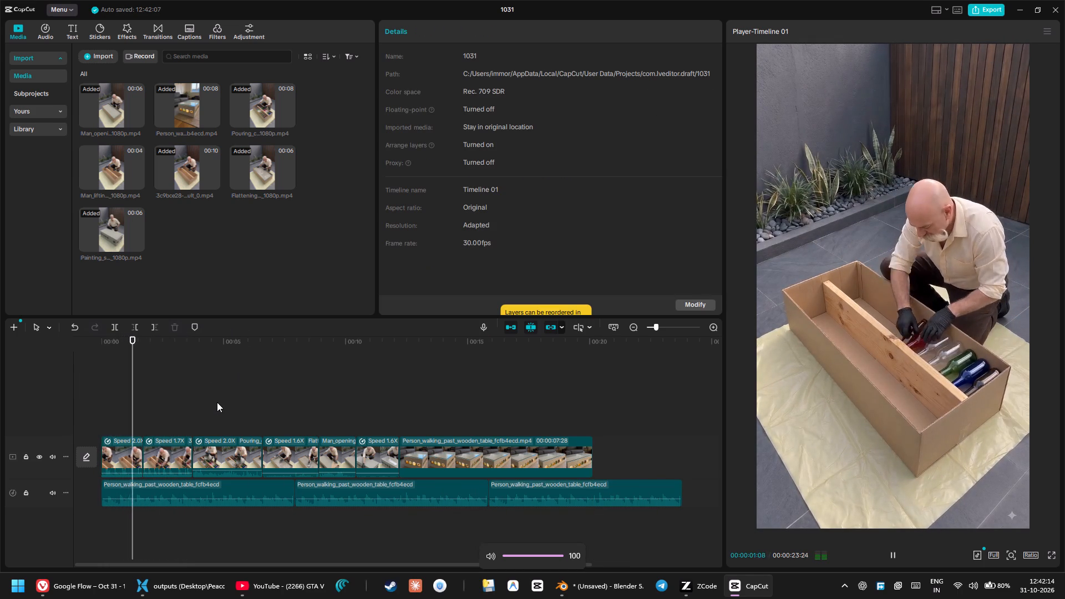
{"action": "left_click", "coordinate": [473, 384]}
{"action": "key", "text": "space"}
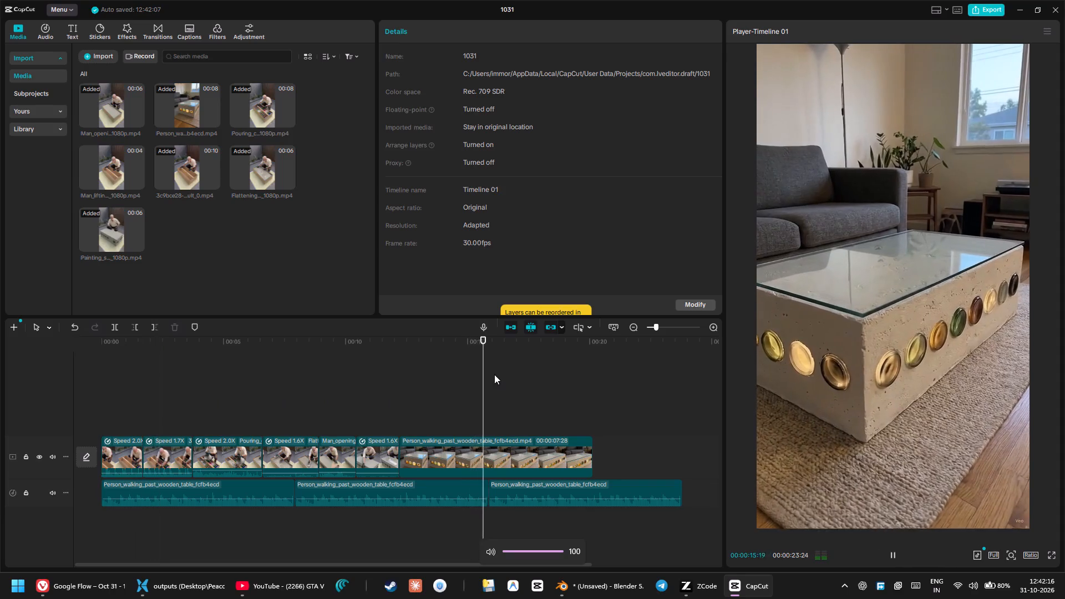
{"action": "key", "text": "space"}
{"action": "key", "text": "space"}
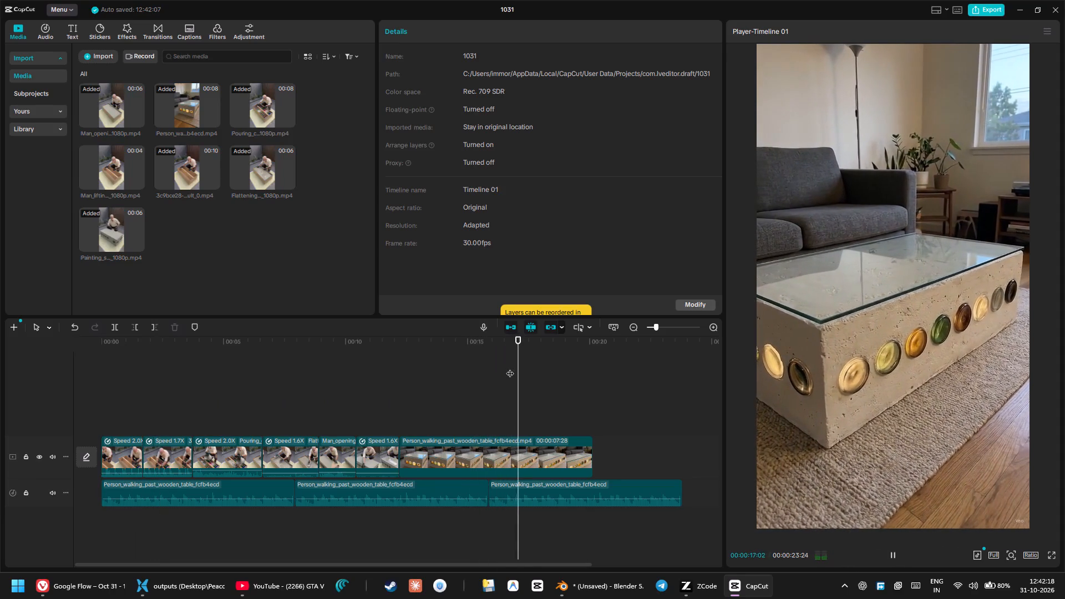
{"action": "key", "text": "space"}
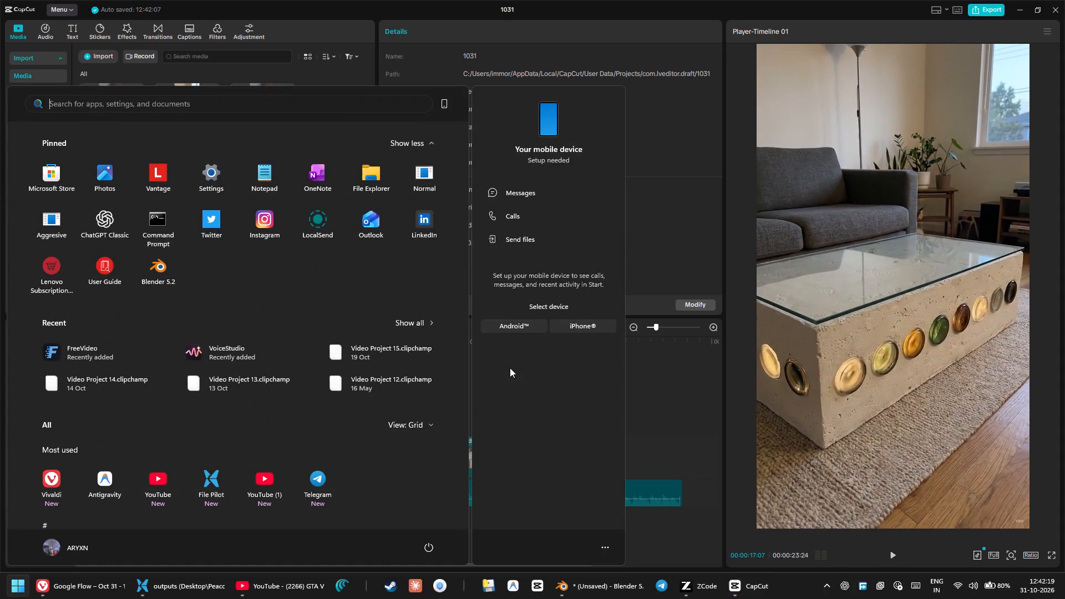
Switch to the Windows volume mixer, set System sounds, Blender, CapCut and Vivaldi to 100, and return to CapCut.
{"action": "type", "text": "mix"}
{"action": "key", "text": "Return"}
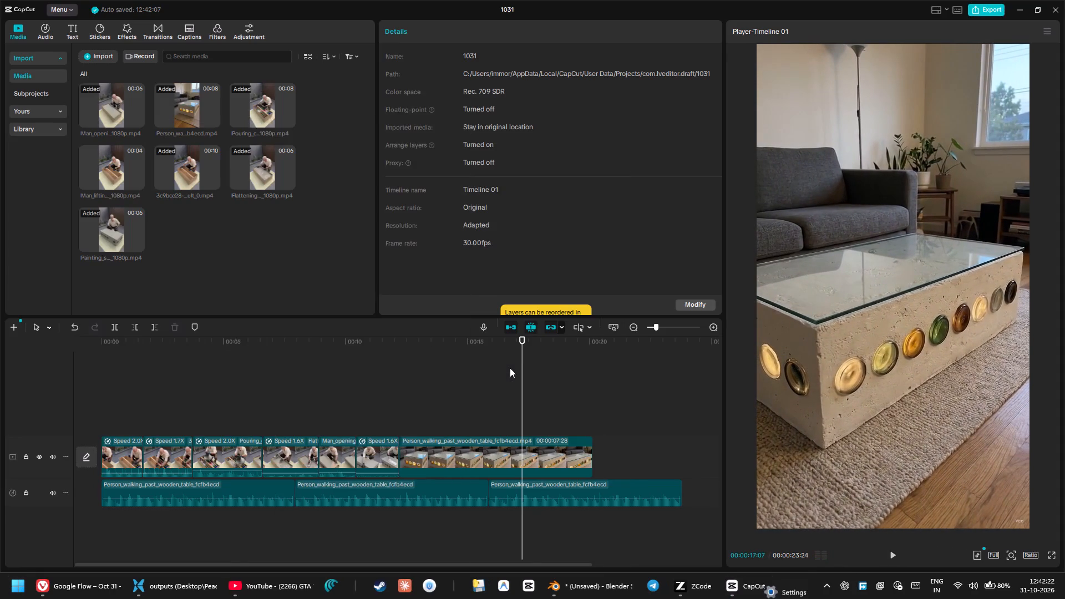
{"action": "left_click_drag", "start_coordinate": [888, 389], "coordinate": [922, 389]}
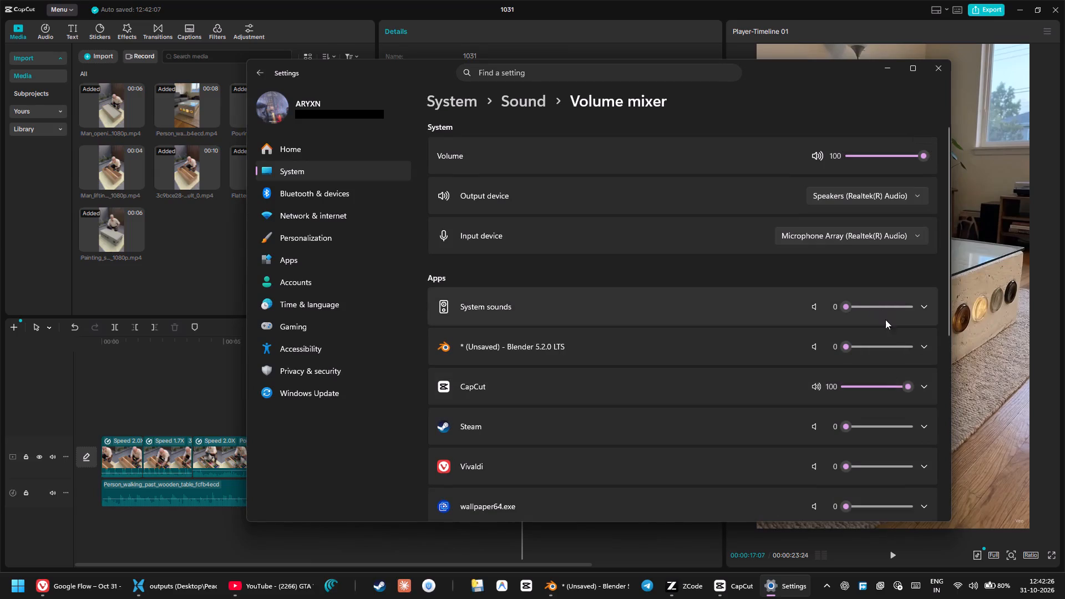
{"action": "left_click_drag", "start_coordinate": [871, 301], "coordinate": [932, 311]}
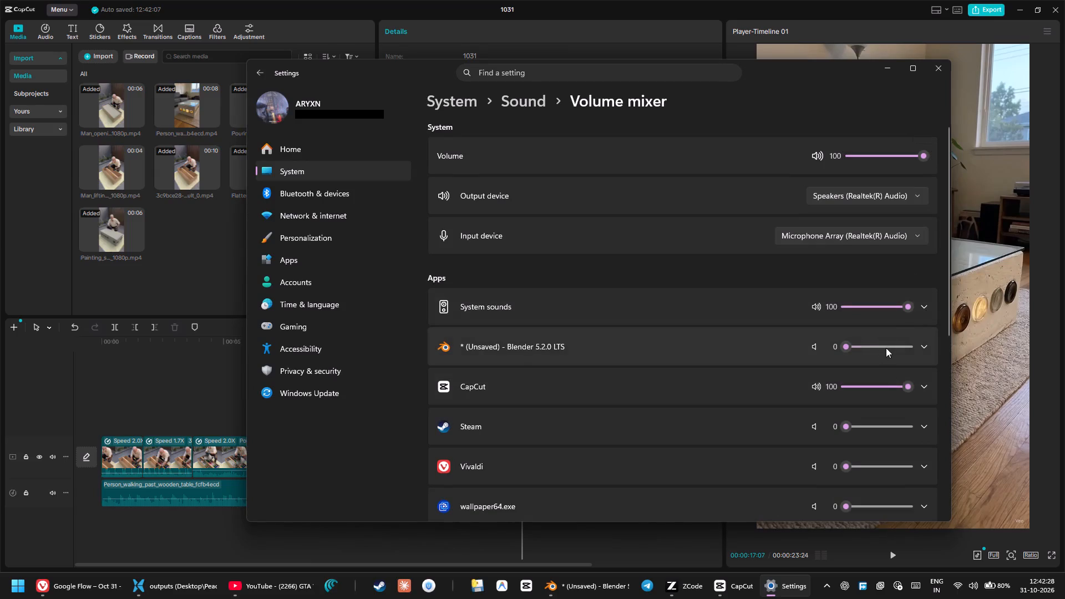
{"action": "left_click_drag", "start_coordinate": [887, 348], "coordinate": [911, 349]}
{"action": "scroll", "coordinate": [864, 423], "scroll_direction": "down", "scroll_amount": 1}
{"action": "left_click_drag", "start_coordinate": [873, 402], "coordinate": [928, 401]}
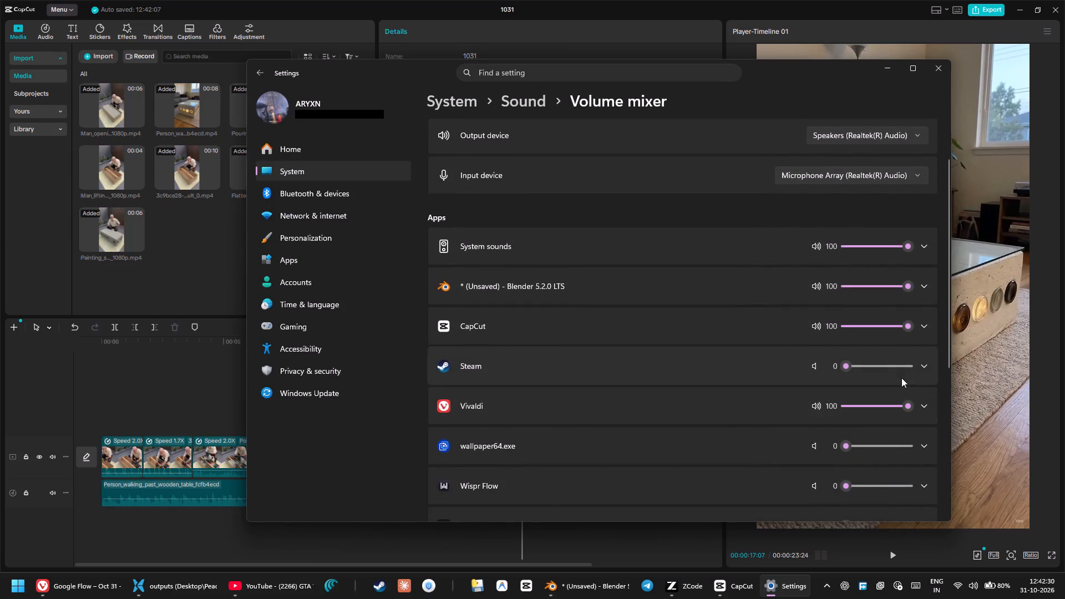
{"action": "scroll", "coordinate": [879, 418], "scroll_direction": "down", "scroll_amount": 3}
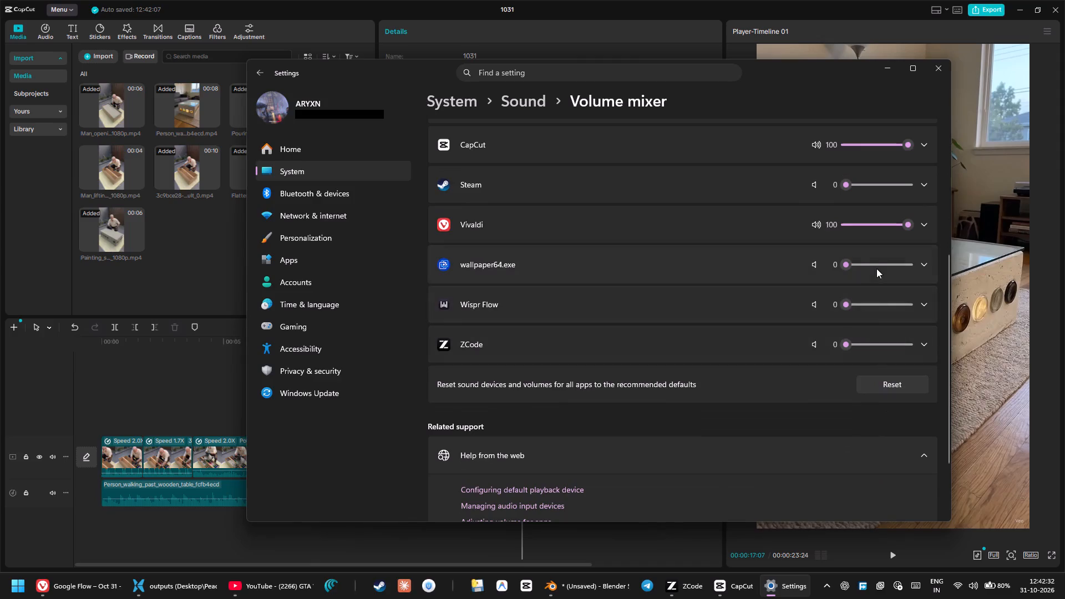
{"action": "left_click", "coordinate": [935, 69]}
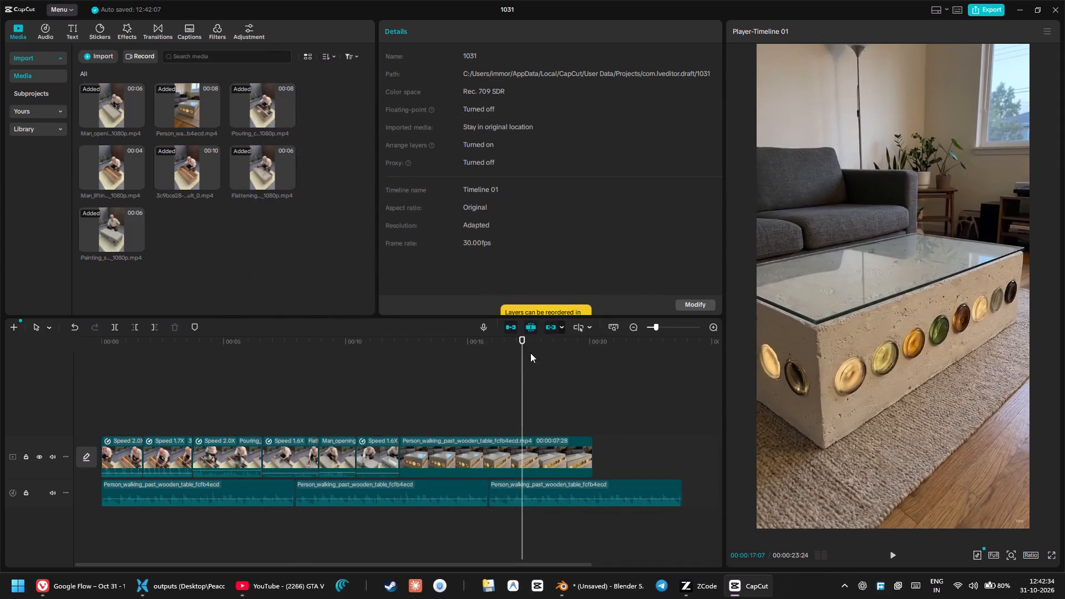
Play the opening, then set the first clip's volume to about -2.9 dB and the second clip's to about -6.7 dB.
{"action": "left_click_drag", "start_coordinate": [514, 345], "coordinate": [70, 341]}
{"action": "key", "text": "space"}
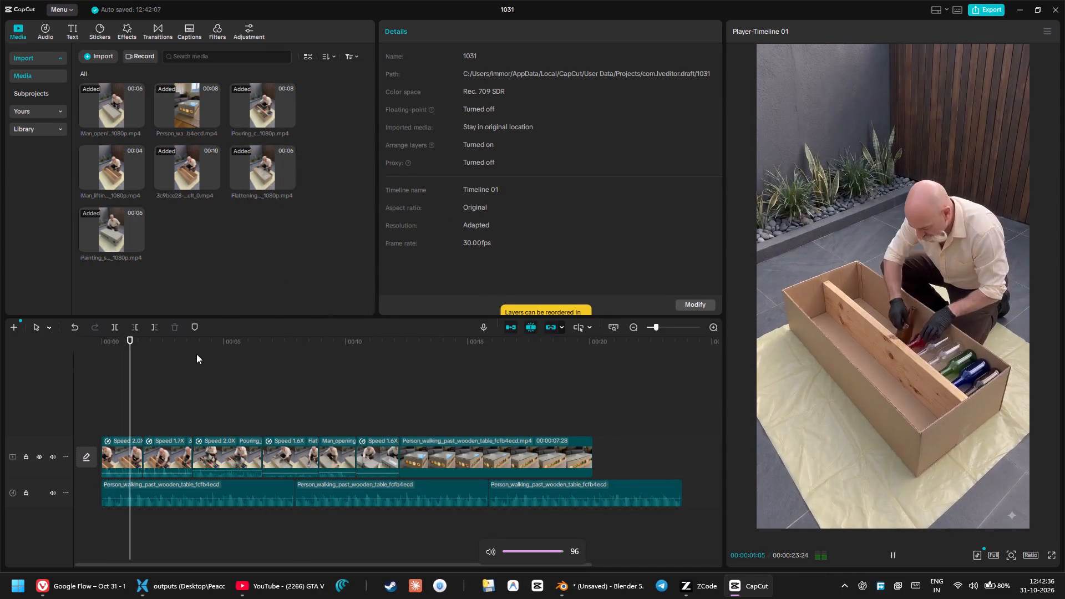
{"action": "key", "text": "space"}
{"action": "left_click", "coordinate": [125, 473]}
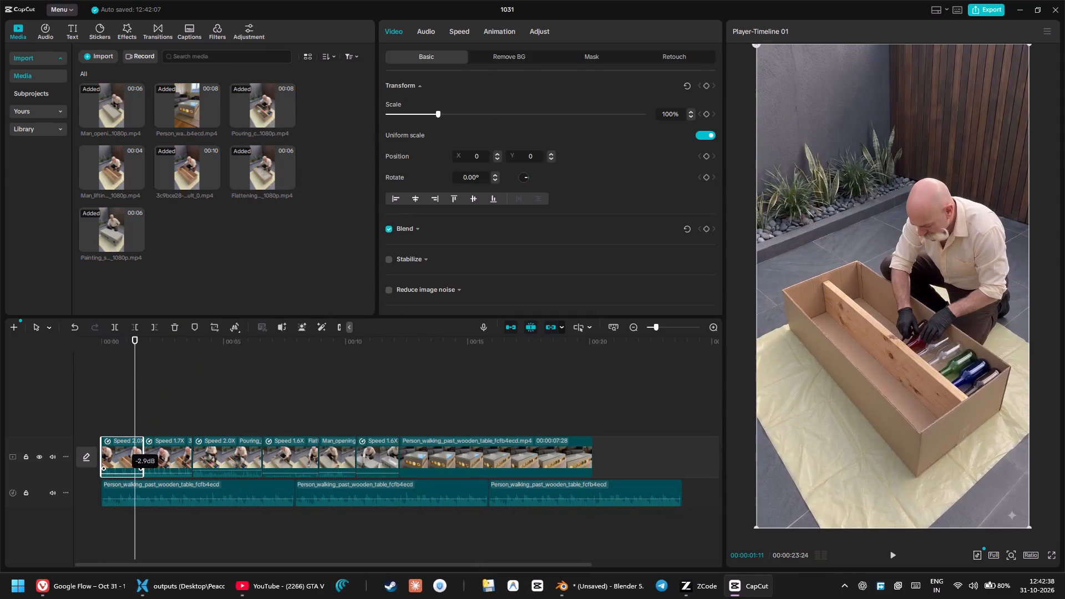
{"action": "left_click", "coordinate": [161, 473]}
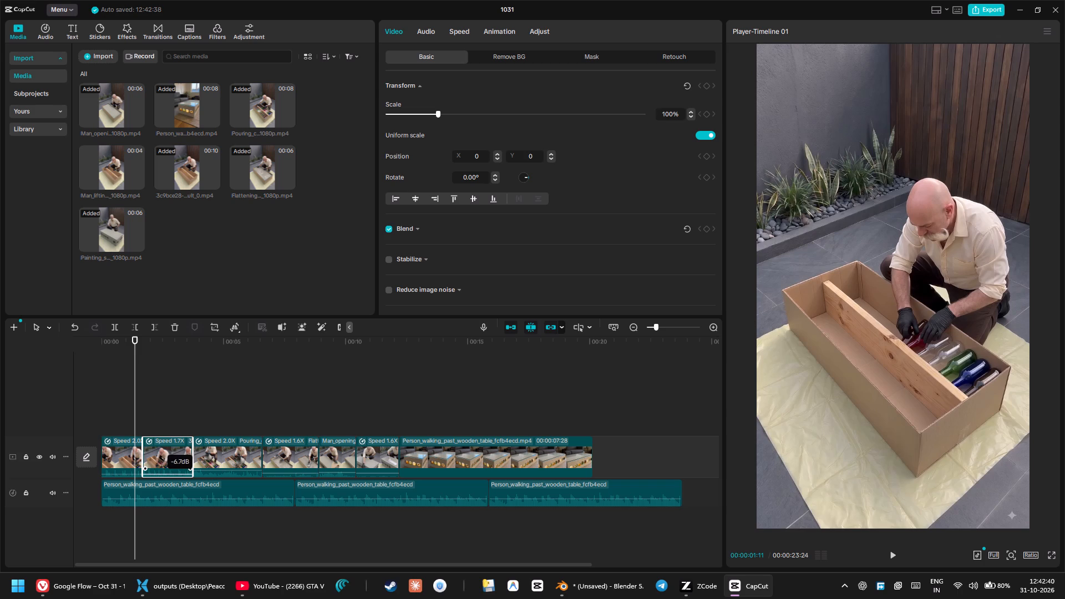
Set the volume of the six construction clips, without the final table clip, to about -6.4 dB together.
{"action": "left_click_drag", "start_coordinate": [117, 427], "coordinate": [479, 469]}
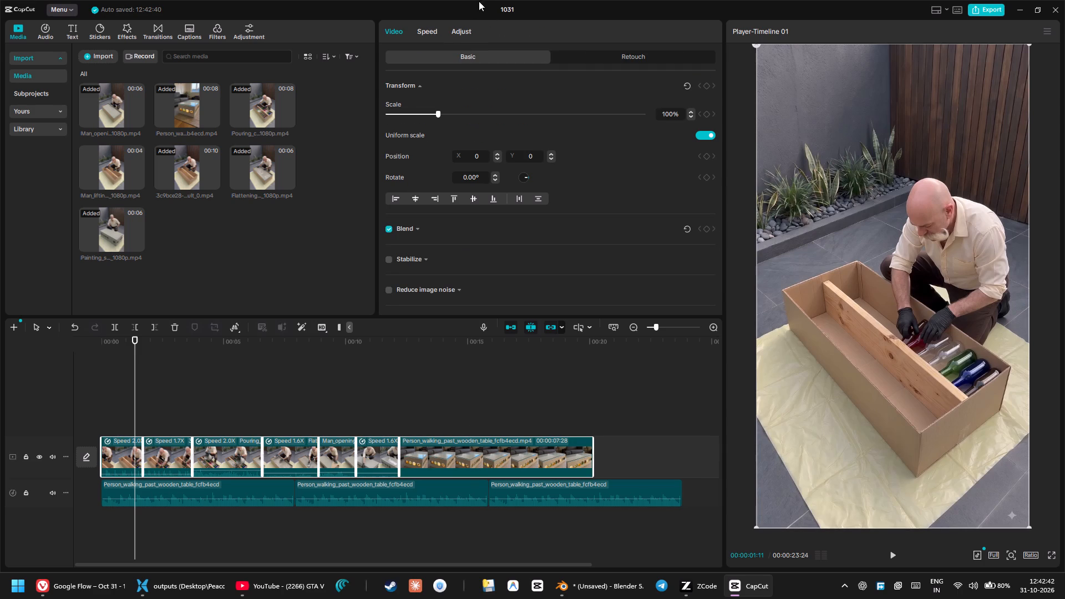
{"action": "left_click", "coordinate": [254, 414]}
{"action": "left_click_drag", "start_coordinate": [133, 414], "coordinate": [398, 453]}
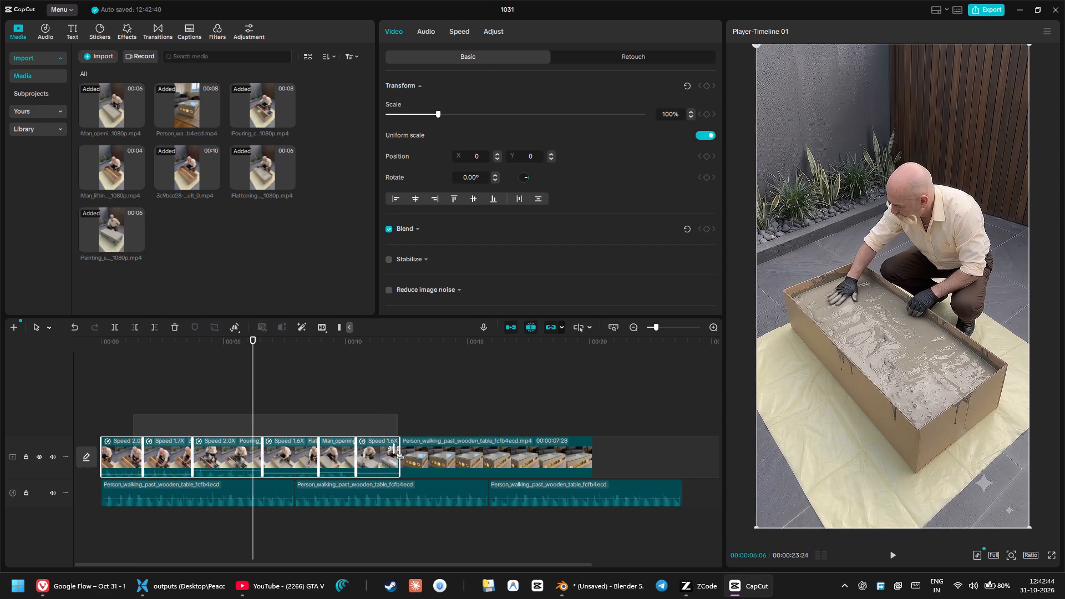
{"action": "left_click_drag", "start_coordinate": [398, 453], "coordinate": [392, 453]}
{"action": "left_click", "coordinate": [431, 26]}
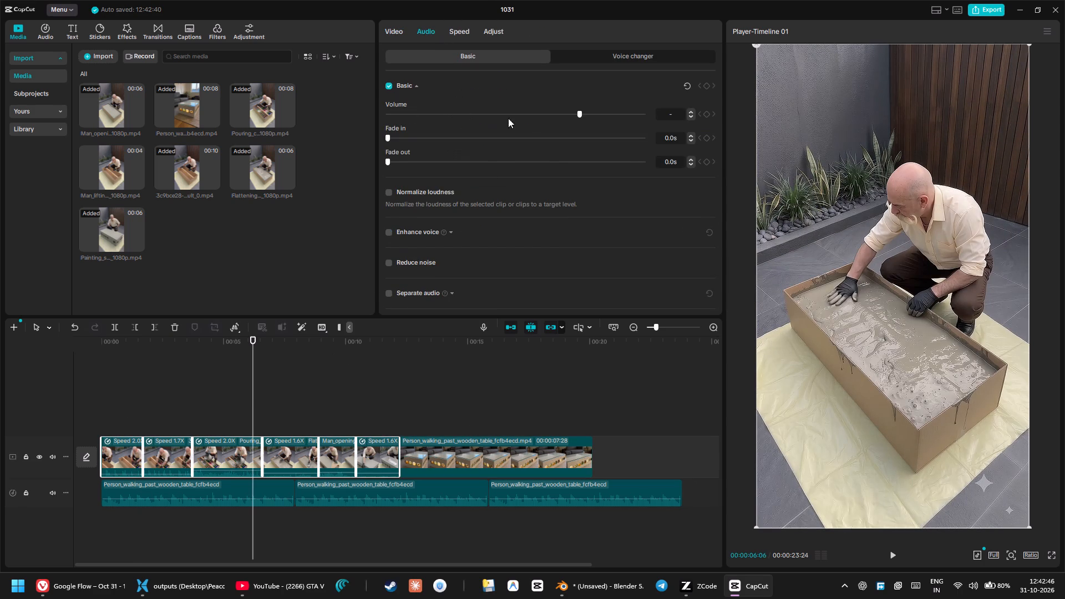
{"action": "left_click_drag", "start_coordinate": [574, 116], "coordinate": [559, 120]}
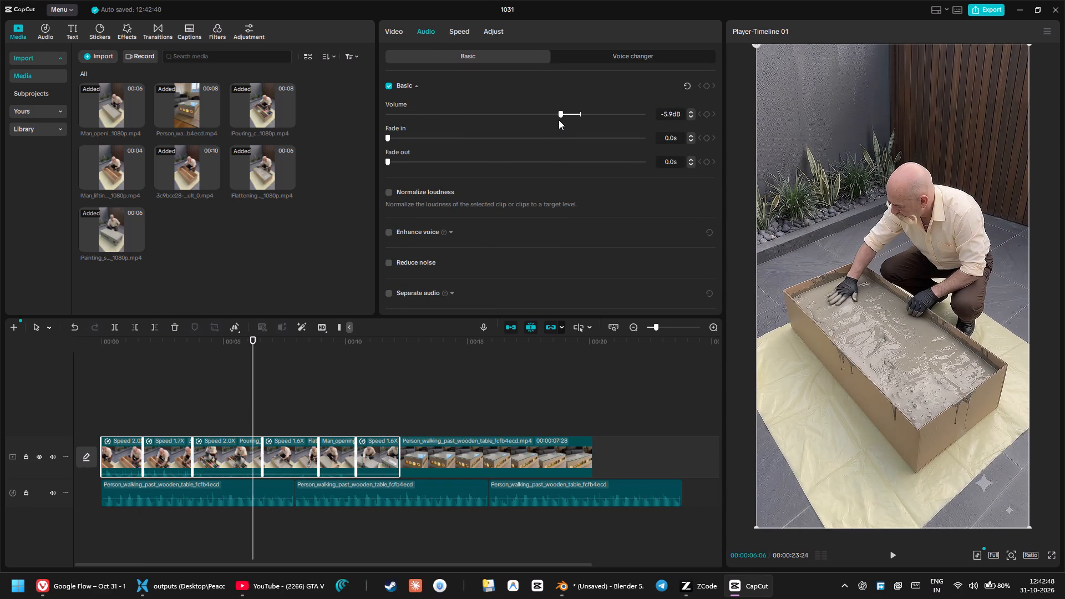
{"action": "left_click_drag", "start_coordinate": [559, 120], "coordinate": [557, 120]}
Play the opening and set the Pouring clip to about -2.6 dB and the first two background audio clips to about -5.7 dB.
{"action": "left_click_drag", "start_coordinate": [221, 341], "coordinate": [50, 352]}
{"action": "left_click", "coordinate": [169, 550]}
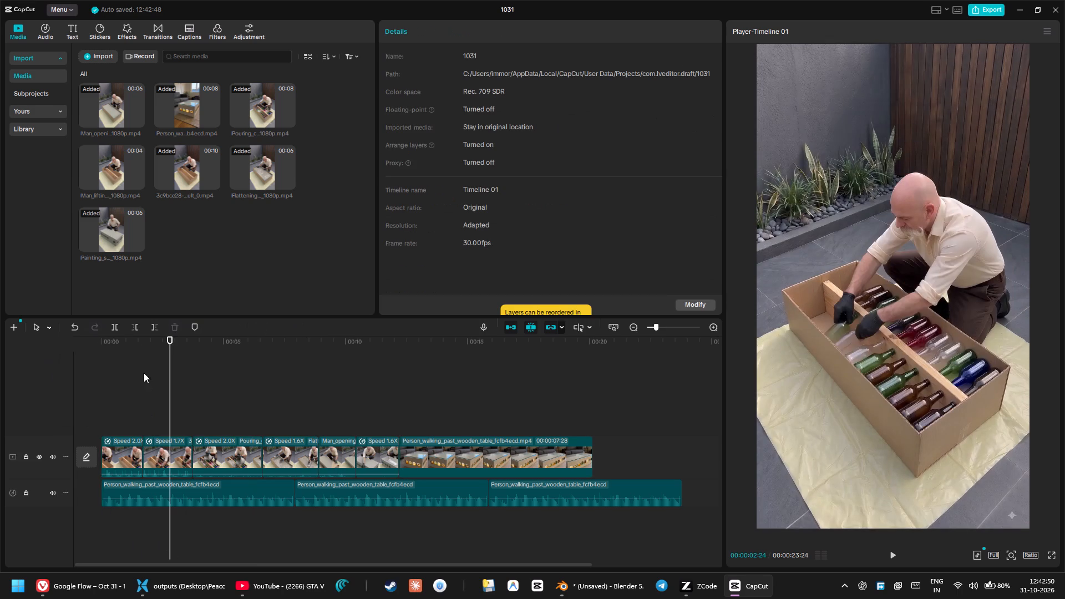
{"action": "left_click_drag", "start_coordinate": [126, 353], "coordinate": [93, 347]}
{"action": "left_click_drag", "start_coordinate": [109, 343], "coordinate": [91, 341]}
{"action": "key", "text": "space"}
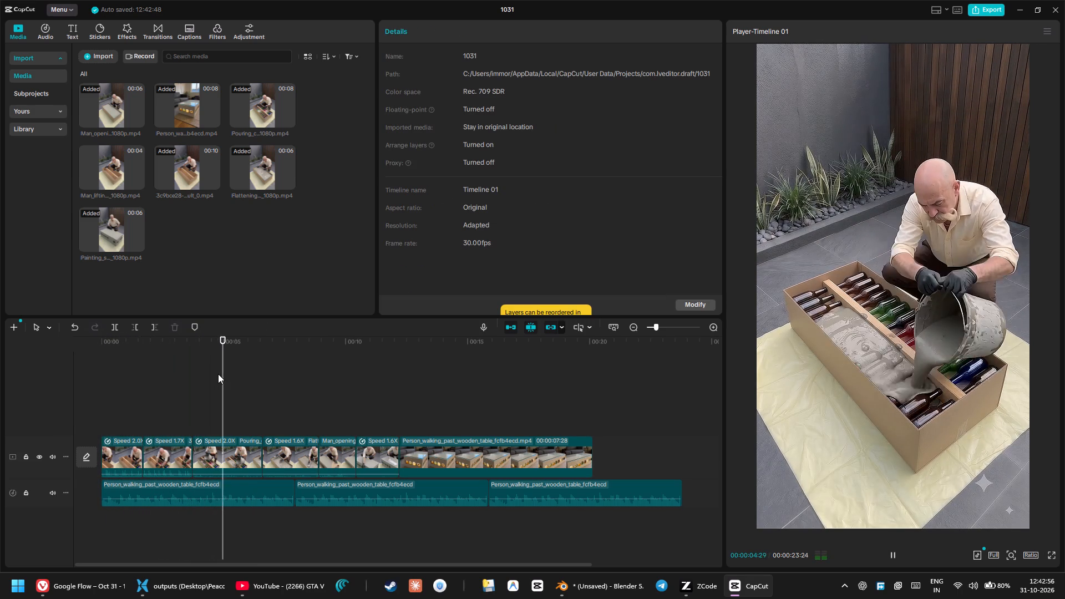
{"action": "key", "text": "space"}
{"action": "left_click", "coordinate": [224, 474]}
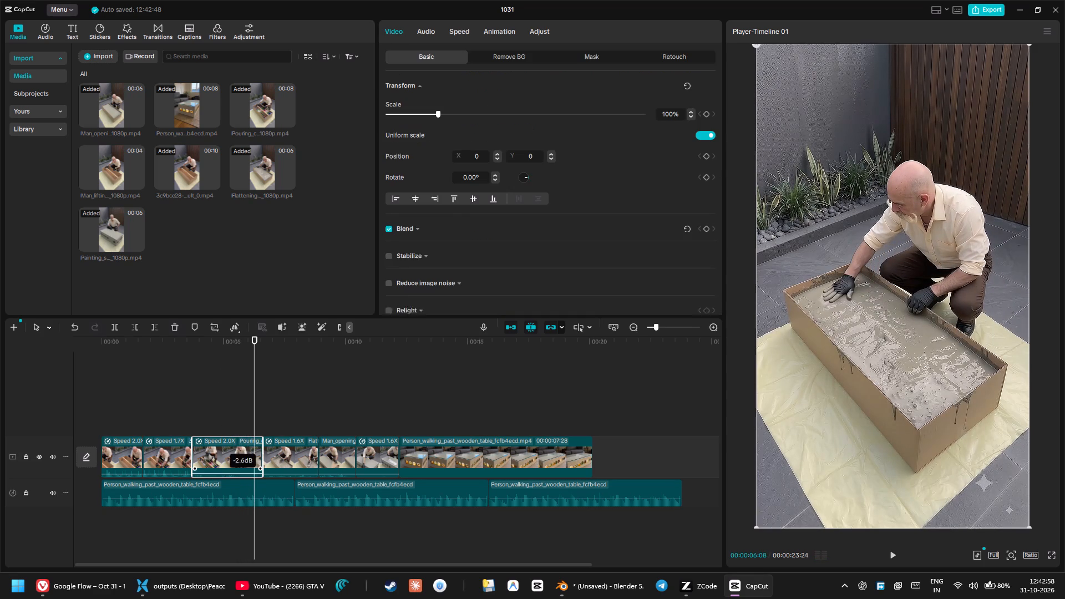
{"action": "left_click", "coordinate": [222, 499]}
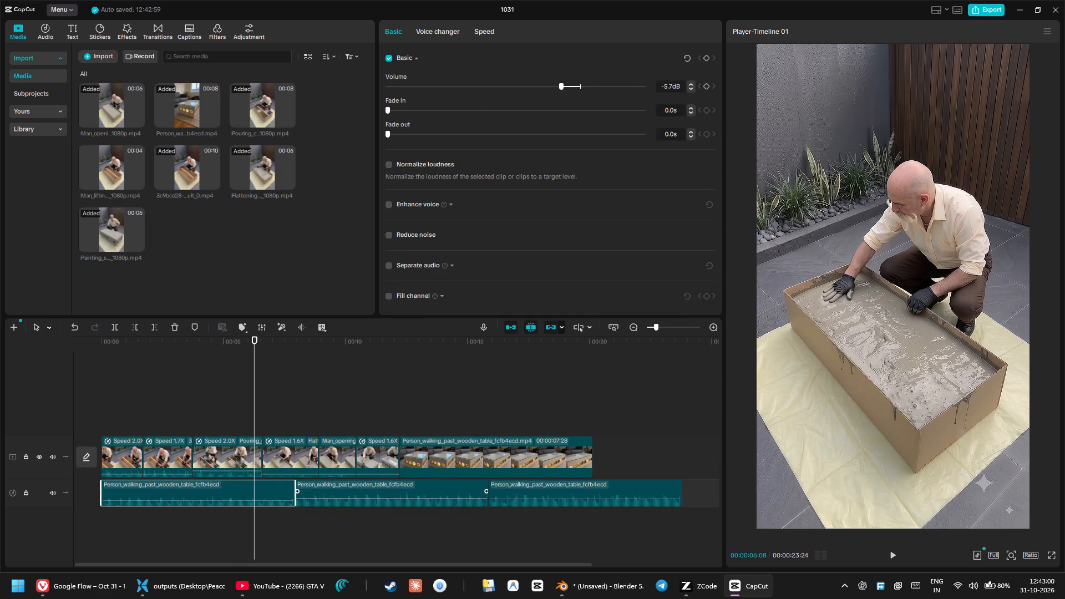
{"action": "left_click", "coordinate": [373, 499]}
Play the video from the start to the final table shot, then re-check the bottle-placing and cement-pouring frames.
{"action": "left_click_drag", "start_coordinate": [256, 344], "coordinate": [73, 343]}
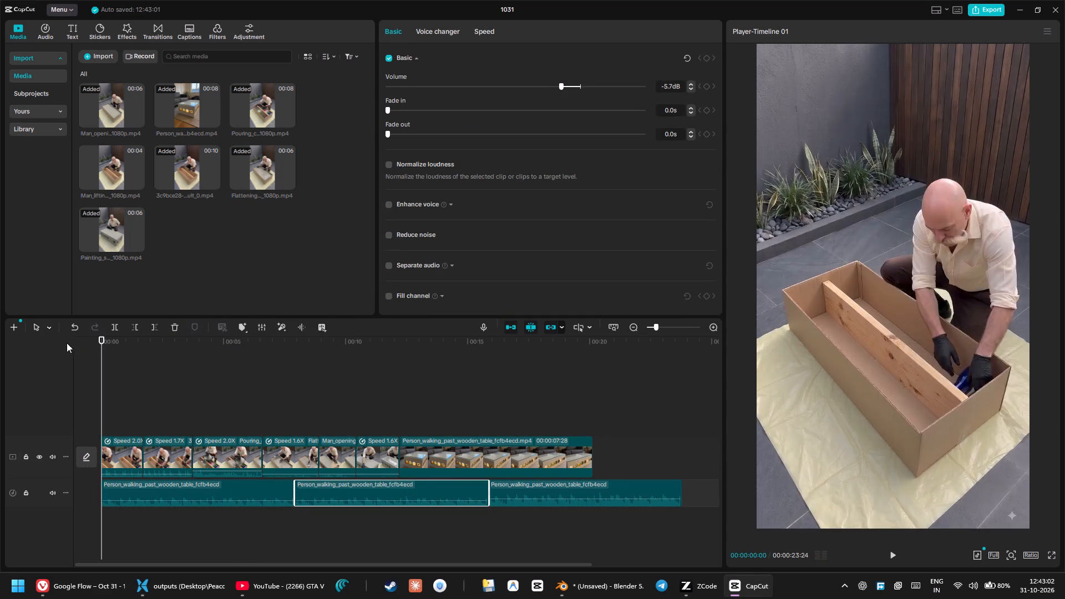
{"action": "key", "text": "space"}
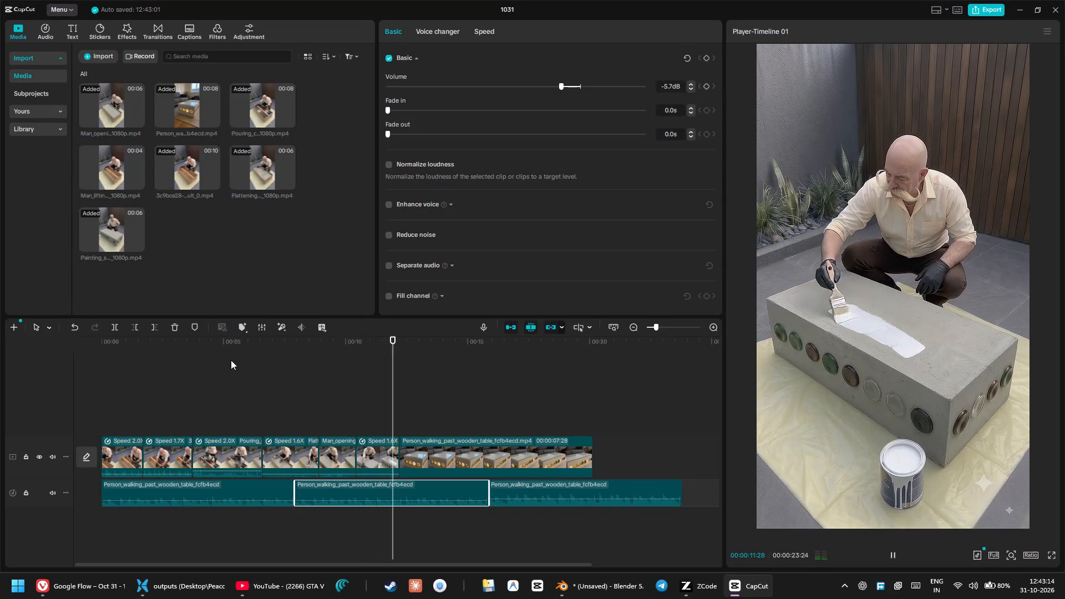
{"action": "key", "text": "space"}
{"action": "left_click_drag", "start_coordinate": [170, 339], "coordinate": [169, 339]}
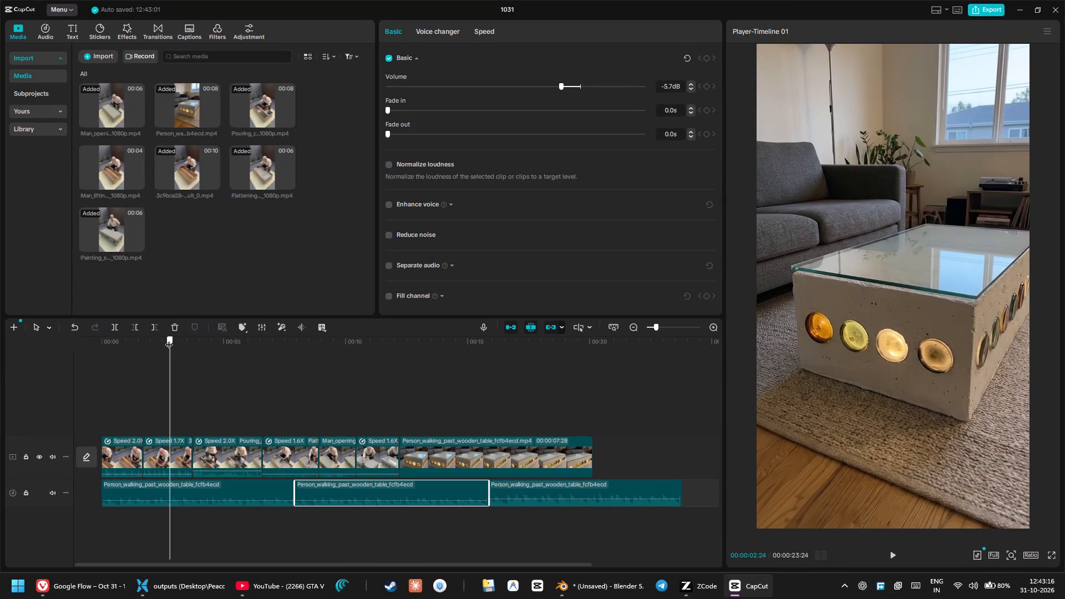
{"action": "left_click_drag", "start_coordinate": [169, 339], "coordinate": [174, 351]}
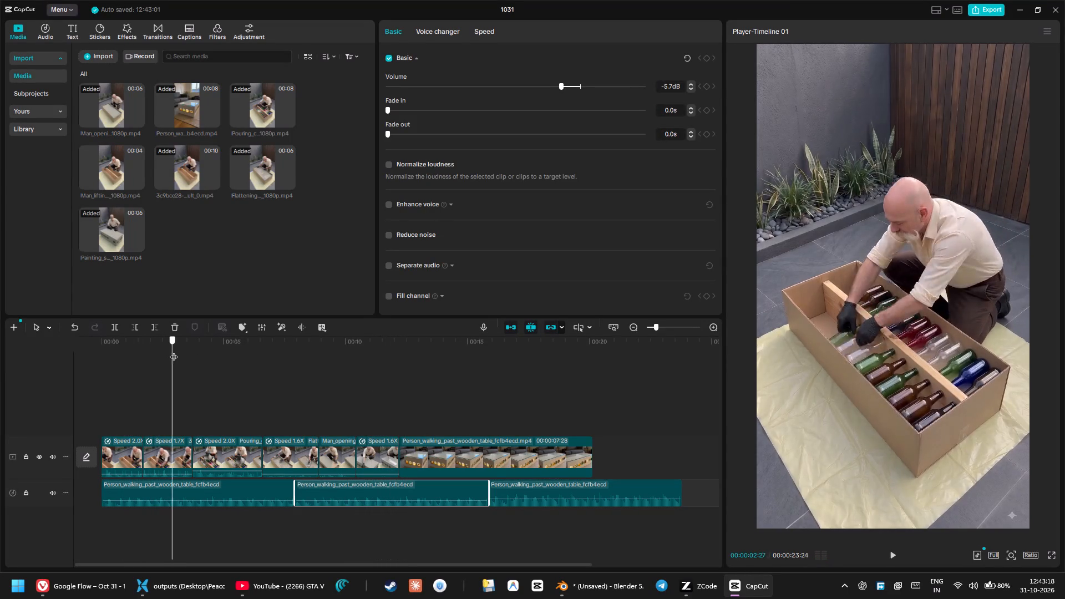
{"action": "left_click_drag", "start_coordinate": [174, 351], "coordinate": [211, 357]}
Scale the six construction clips to 112% and set their X position to 25.
{"action": "left_click_drag", "start_coordinate": [130, 409], "coordinate": [302, 453]}
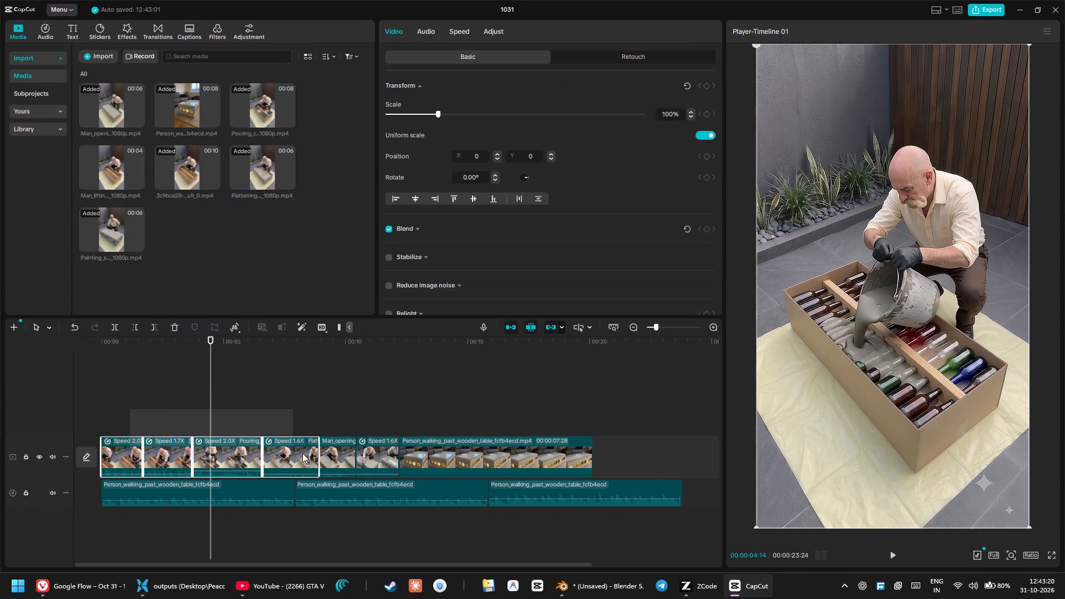
{"action": "left_click_drag", "start_coordinate": [302, 453], "coordinate": [379, 458]}
{"action": "left_click", "coordinate": [444, 116]}
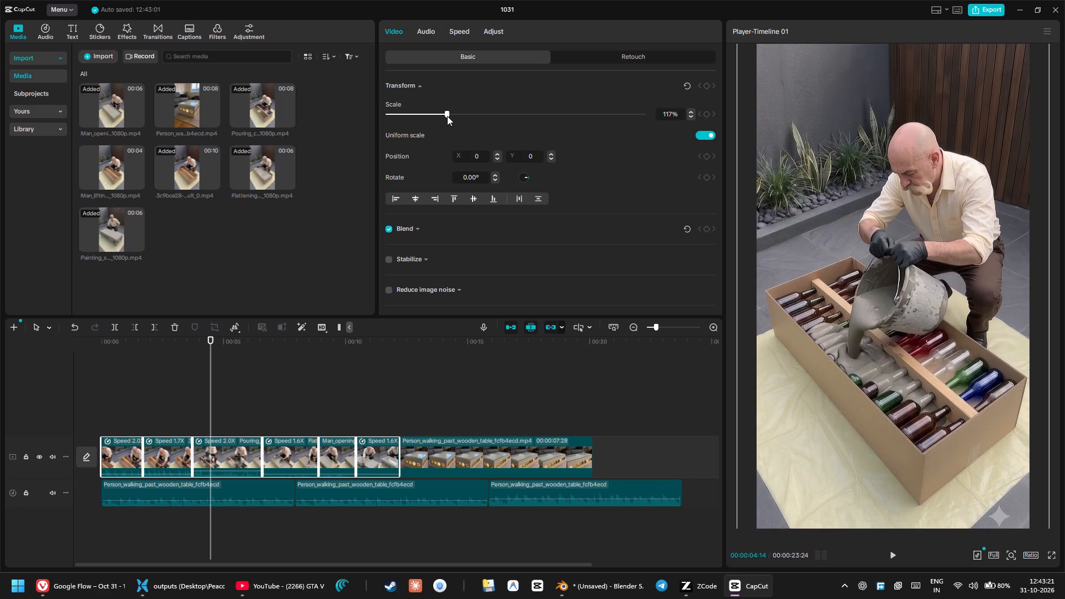
{"action": "triple_click", "coordinate": [496, 152]}
{"action": "triple_click", "coordinate": [496, 152]}
{"action": "right_click", "coordinate": [499, 153]}
{"action": "triple_click", "coordinate": [499, 153]}
{"action": "triple_click", "coordinate": [499, 153]}
{"action": "triple_click", "coordinate": [499, 153]}
{"action": "triple_click", "coordinate": [499, 153]}
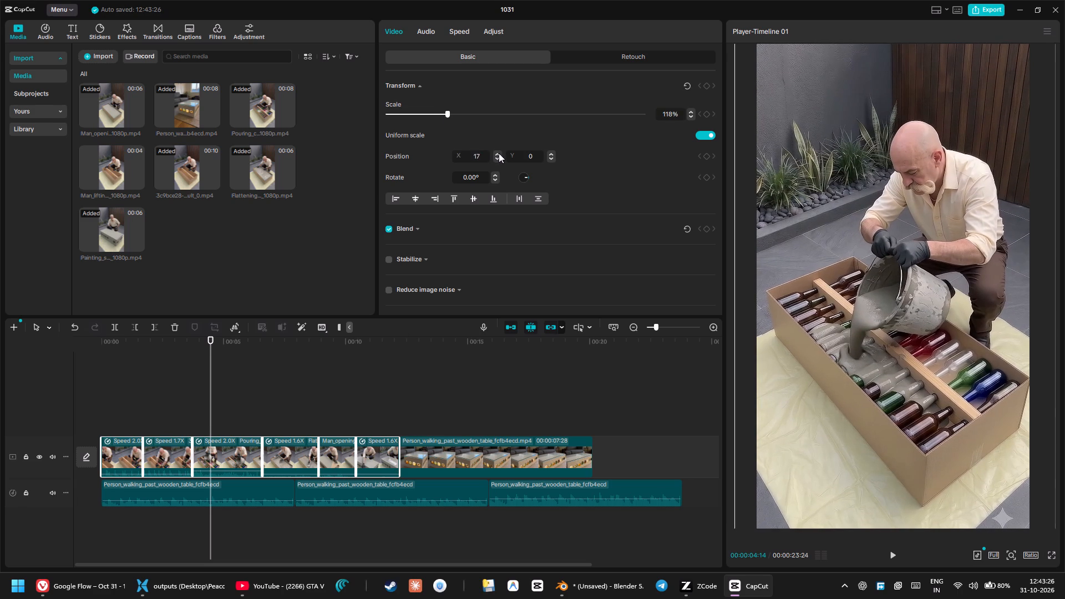
{"action": "triple_click", "coordinate": [499, 153]}
{"action": "triple_click", "coordinate": [499, 153]}
{"action": "left_click", "coordinate": [499, 153]}
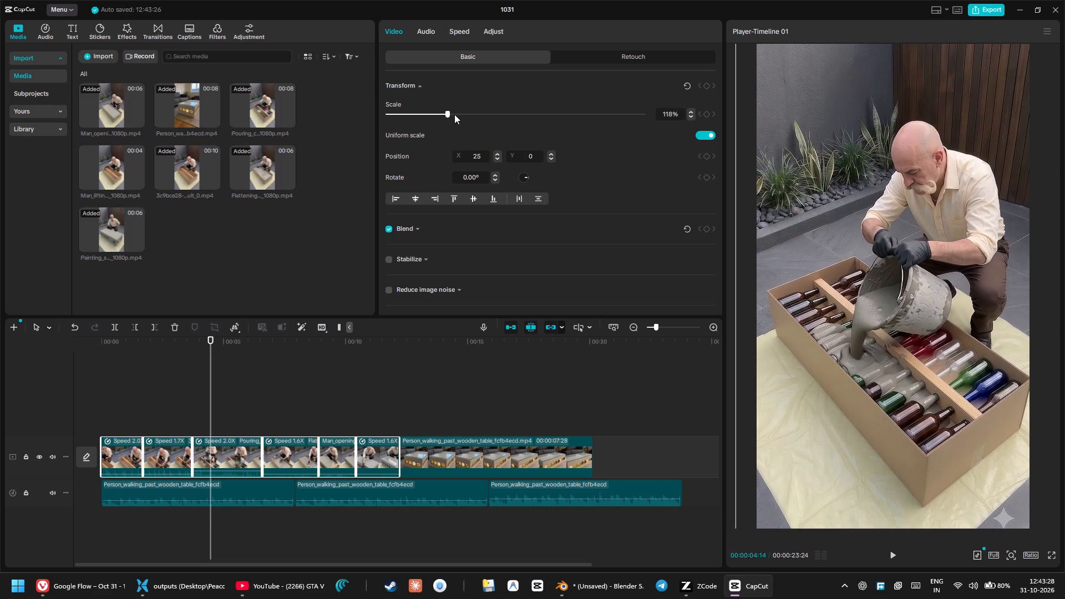
{"action": "left_click_drag", "start_coordinate": [454, 114], "coordinate": [443, 113]}
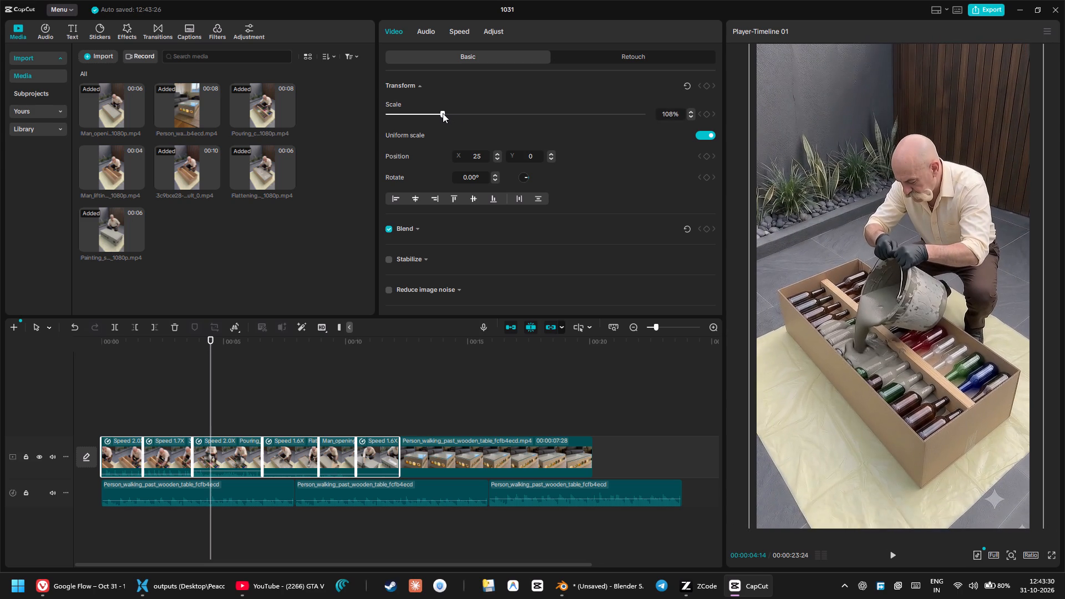
{"action": "left_click_drag", "start_coordinate": [443, 113], "coordinate": [445, 113]}
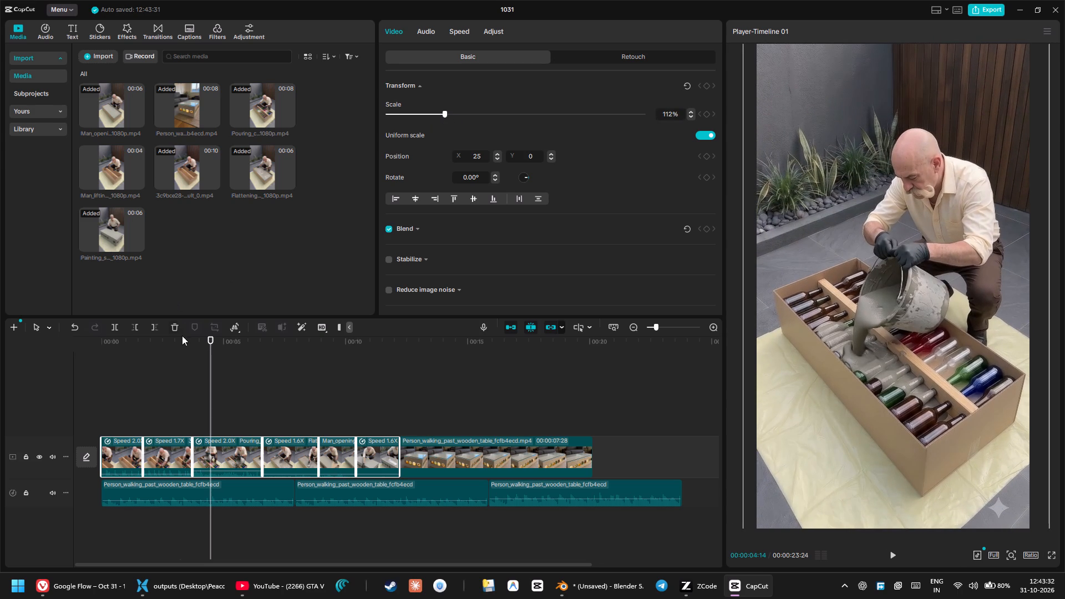
Play the opening and set the scale of the first two clips to 108%.
{"action": "left_click_drag", "start_coordinate": [181, 336], "coordinate": [47, 359]}
{"action": "key", "text": "space"}
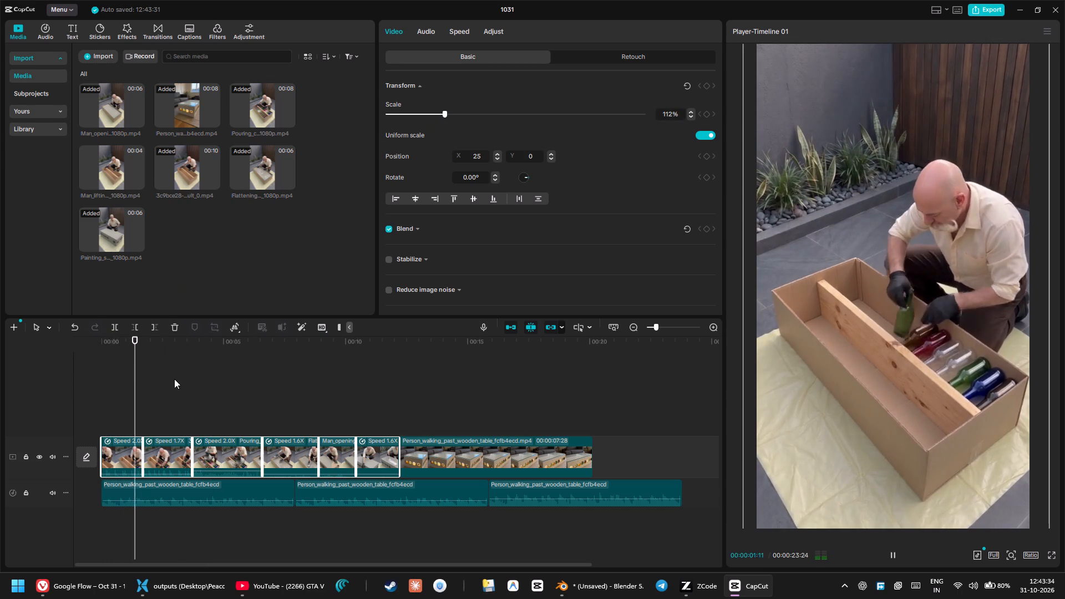
{"action": "key", "text": "space"}
{"action": "left_click", "coordinate": [154, 463]}
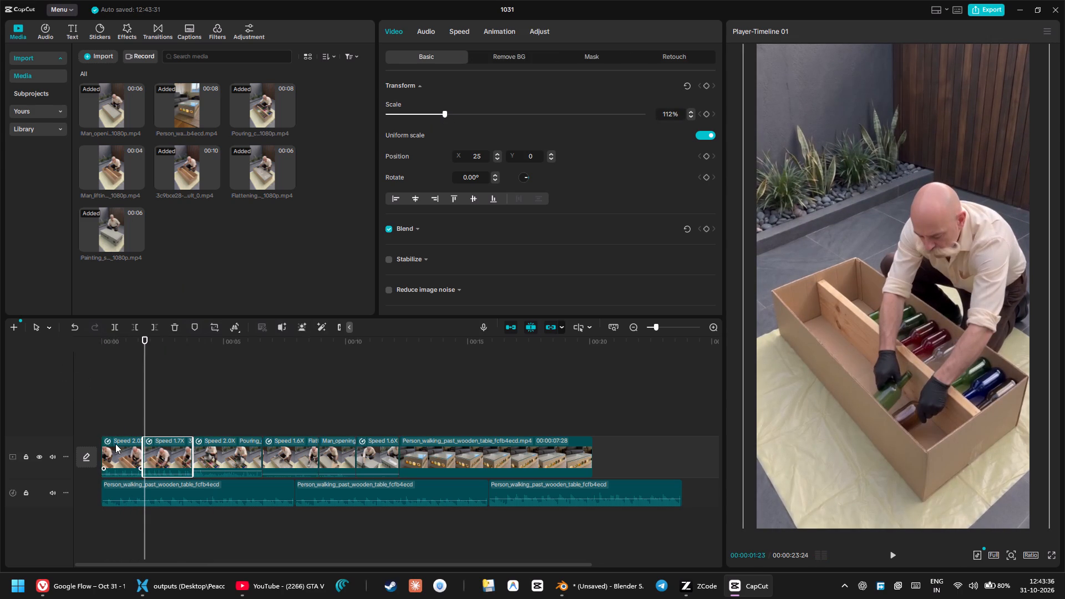
{"action": "left_click_drag", "start_coordinate": [116, 421], "coordinate": [169, 463]}
{"action": "left_click_drag", "start_coordinate": [448, 113], "coordinate": [442, 111]}
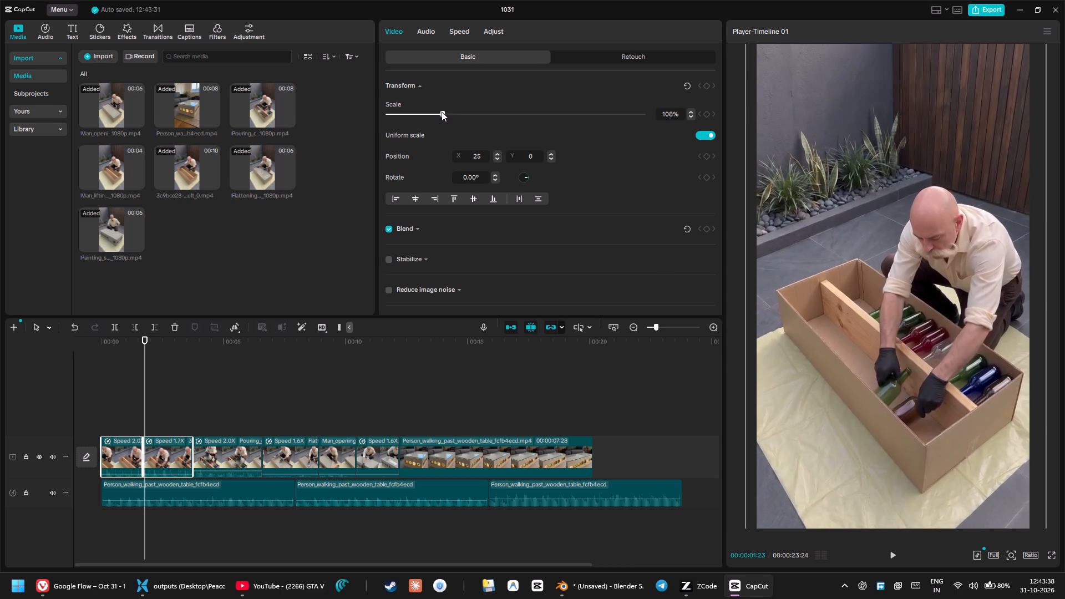
{"action": "left_click_drag", "start_coordinate": [442, 111], "coordinate": [443, 111]}
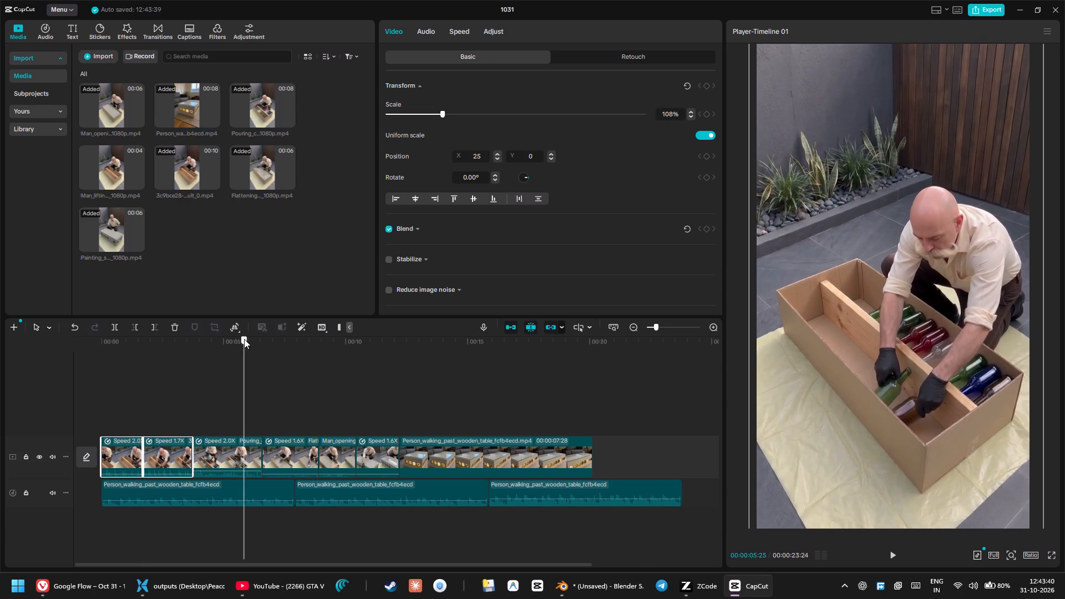
Play from the start into the cement-smoothing shot, then set the volume of the first two clips to about -9.7 dB.
{"action": "left_click", "coordinate": [244, 339]}
{"action": "left_click_drag", "start_coordinate": [170, 340], "coordinate": [65, 349]}
{"action": "key", "text": "space"}
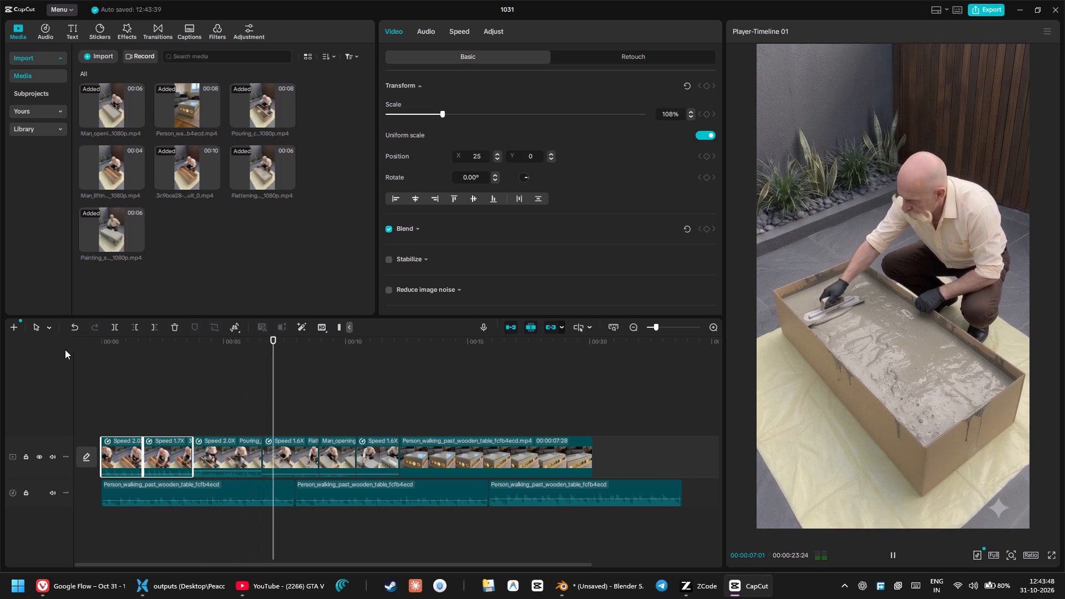
{"action": "key", "text": "space"}
{"action": "left_click_drag", "start_coordinate": [123, 421], "coordinate": [175, 450]}
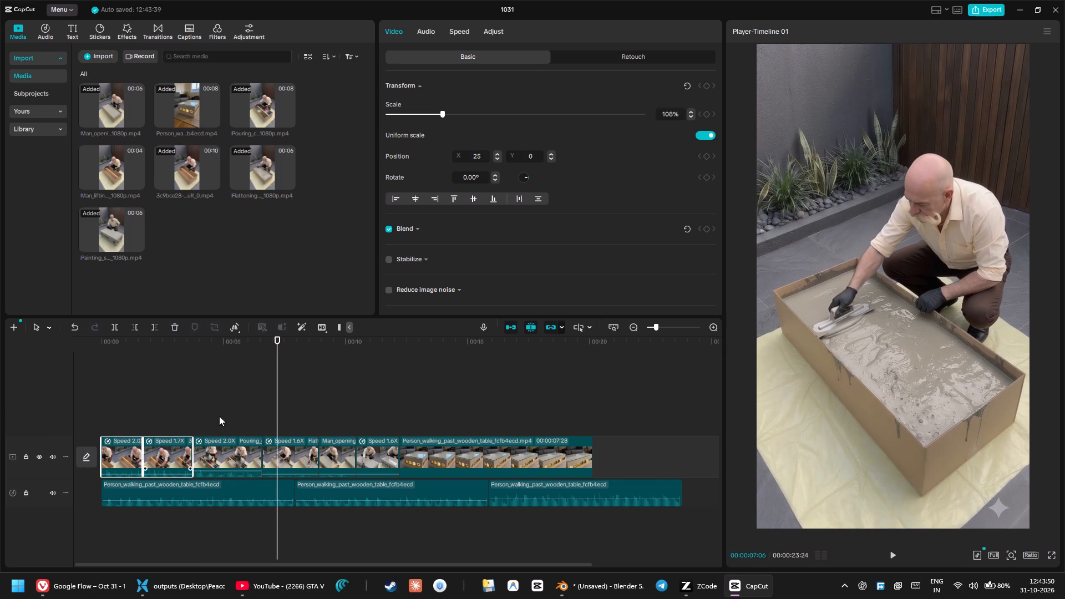
{"action": "left_click", "coordinate": [459, 33]}
{"action": "left_click", "coordinate": [438, 35]}
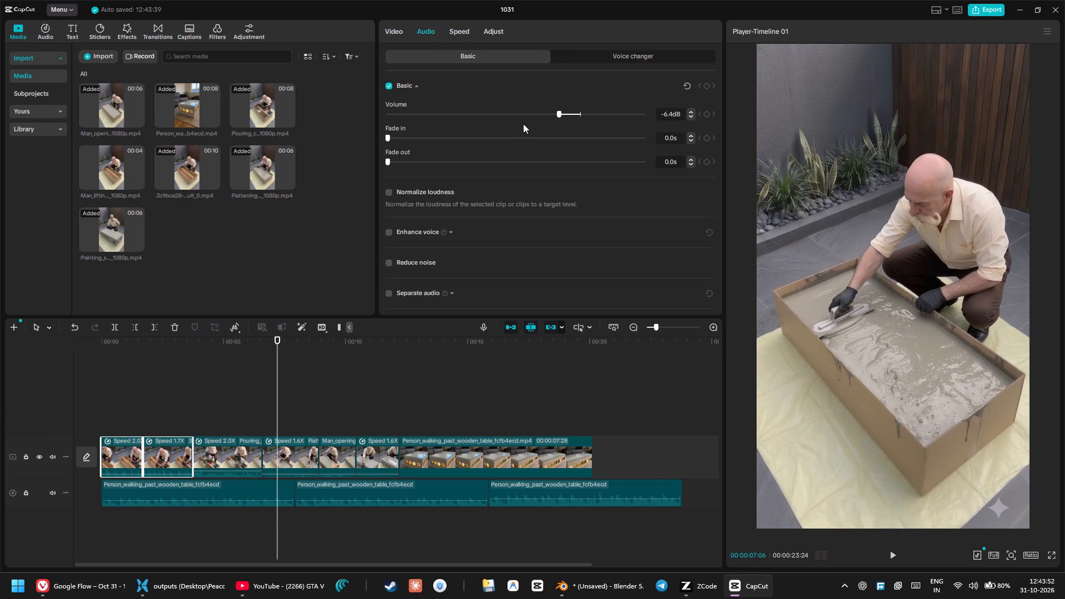
{"action": "left_click_drag", "start_coordinate": [557, 114], "coordinate": [546, 114]}
Set the first background audio clip's volume to 0.0 dB and play from the start into the cement-smoothing shot.
{"action": "left_click", "coordinate": [200, 491]}
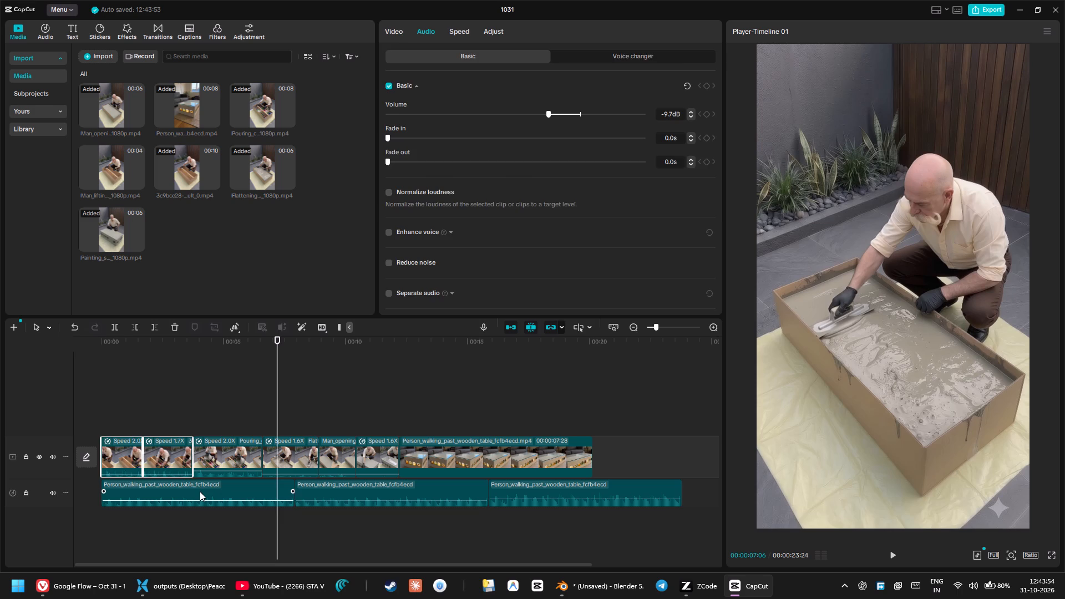
{"action": "left_click", "coordinate": [207, 501]}
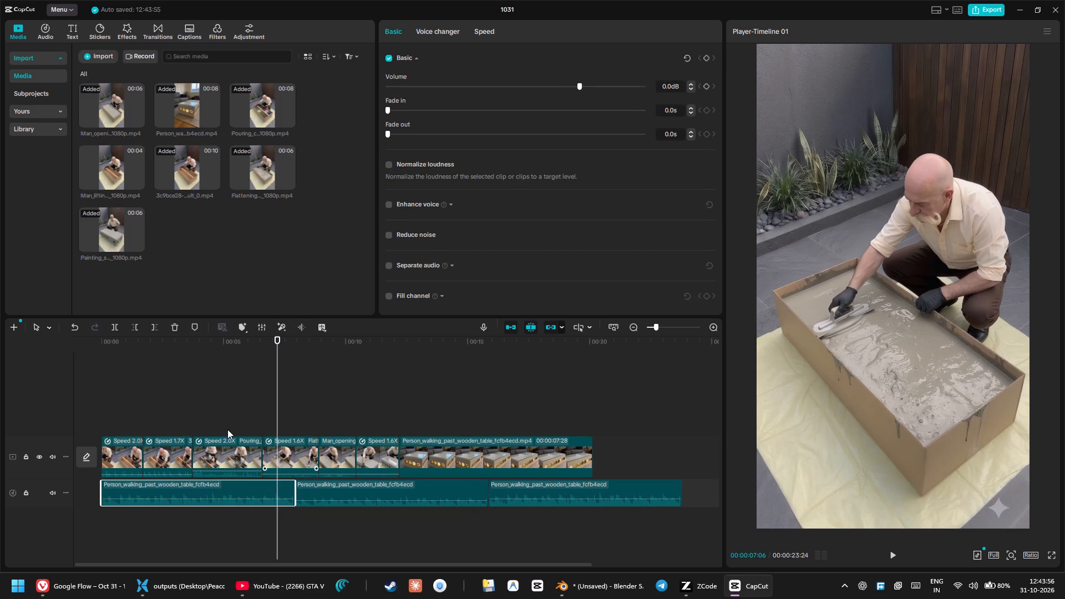
{"action": "left_click_drag", "start_coordinate": [129, 344], "coordinate": [77, 338]}
{"action": "key", "text": "space"}
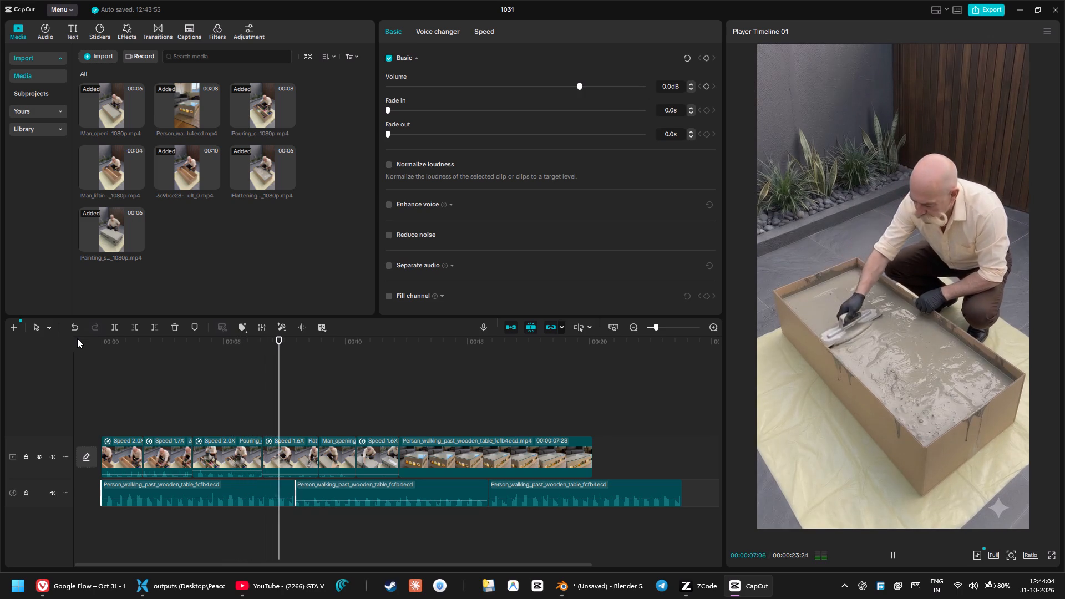
{"action": "key", "text": "space"}
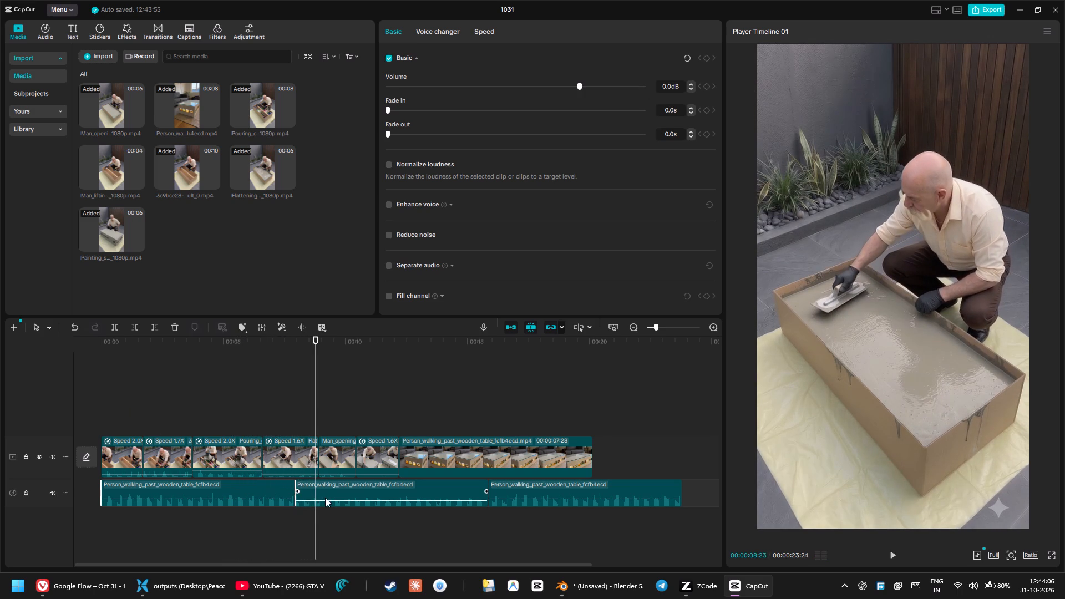
Set the second background audio clip's volume to 0.0 dB.
{"action": "left_click", "coordinate": [338, 490]}
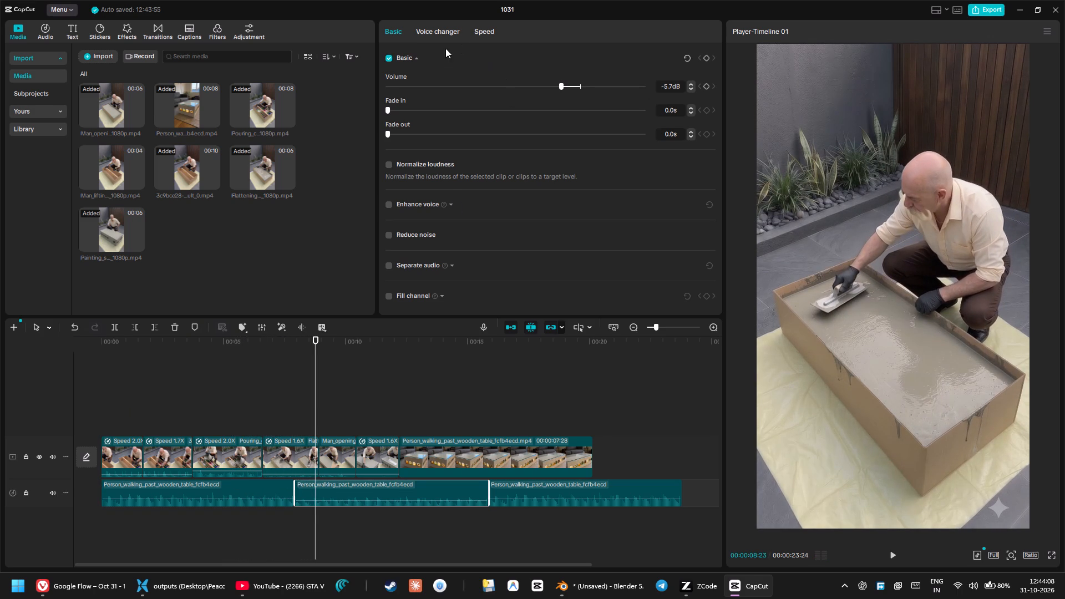
{"action": "left_click", "coordinate": [475, 28]}
{"action": "left_click", "coordinate": [440, 37]}
{"action": "left_click", "coordinate": [397, 34]}
{"action": "left_click", "coordinate": [395, 485]}
{"action": "left_click_drag", "start_coordinate": [561, 87], "coordinate": [569, 89]}
{"action": "left_click", "coordinate": [263, 489]}
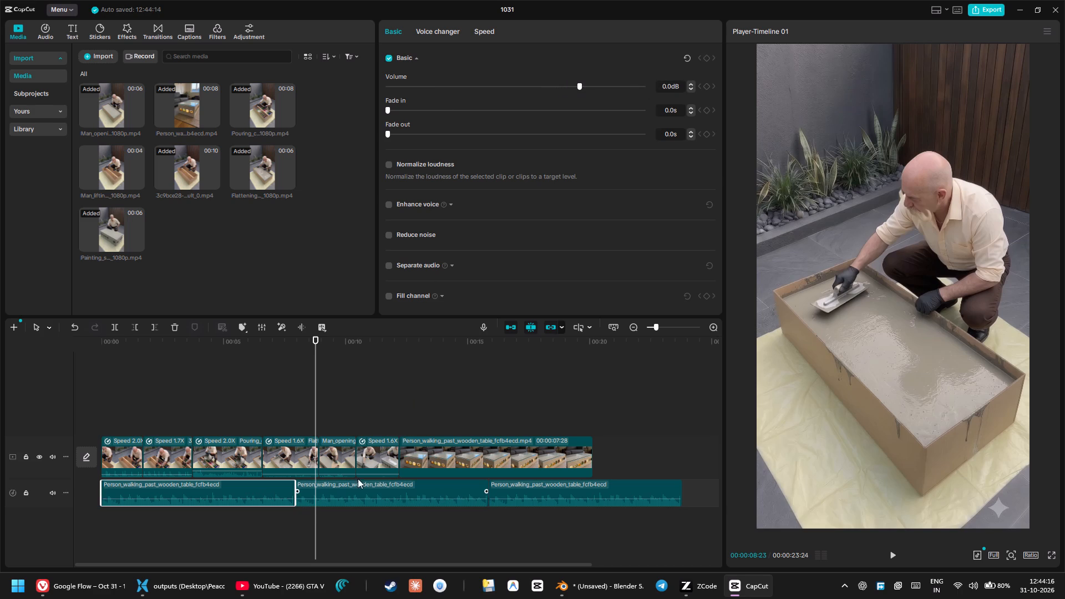
{"action": "left_click", "coordinate": [378, 478]}
{"action": "left_click", "coordinate": [276, 491]}
{"action": "left_click", "coordinate": [362, 490]}
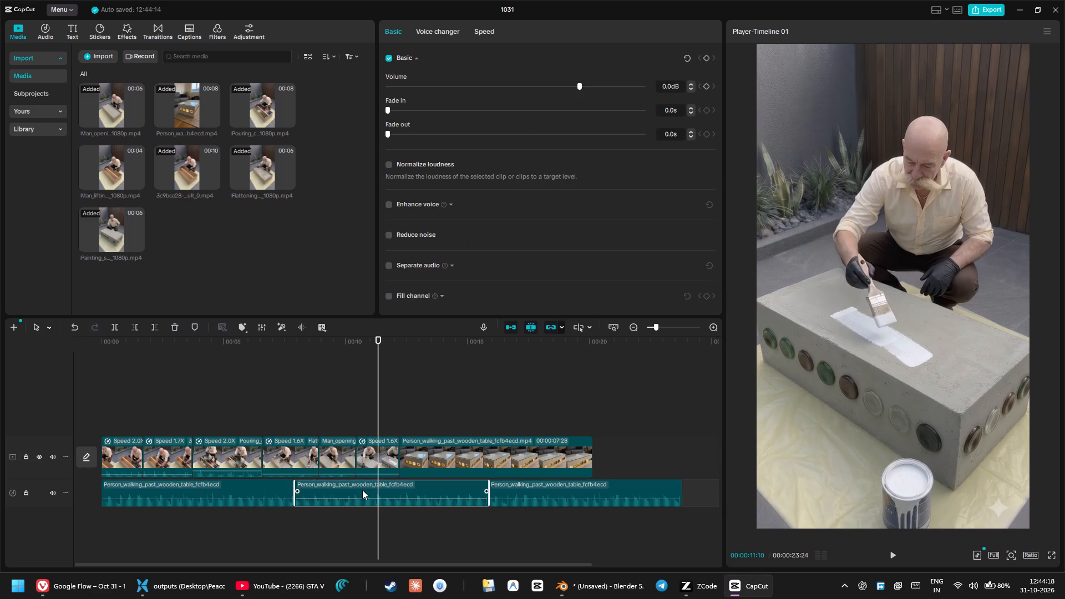
Play from the cement-smoothing shot into the final living-room table shot to check the audio and picture.
{"action": "left_click_drag", "start_coordinate": [287, 356], "coordinate": [265, 351]}
{"action": "key", "text": "space"}
{"action": "left_click", "coordinate": [284, 339]}
{"action": "key", "text": "space"}
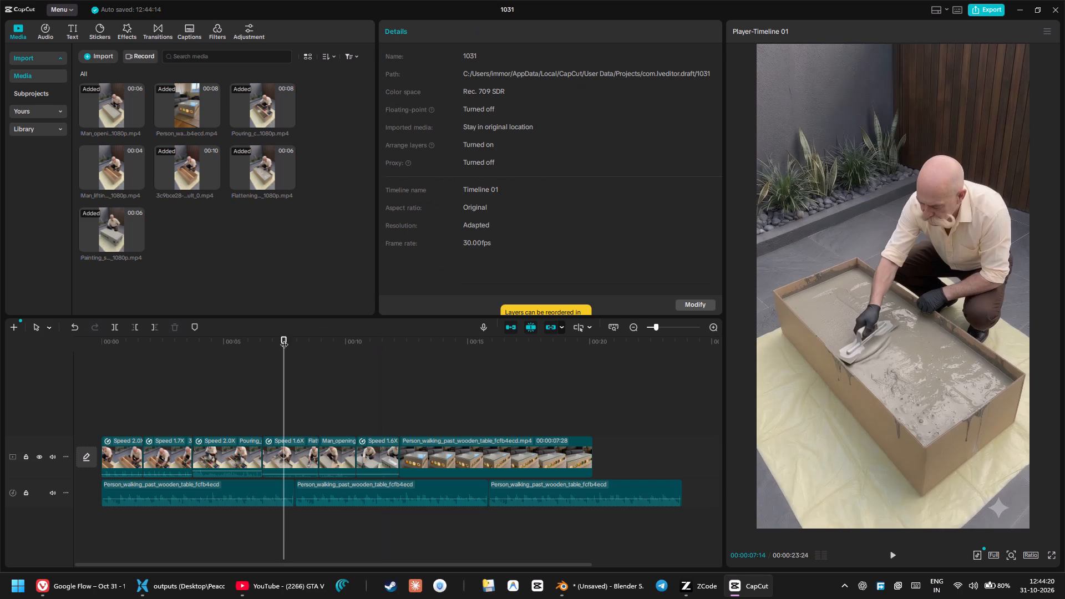
{"action": "key", "text": "space"}
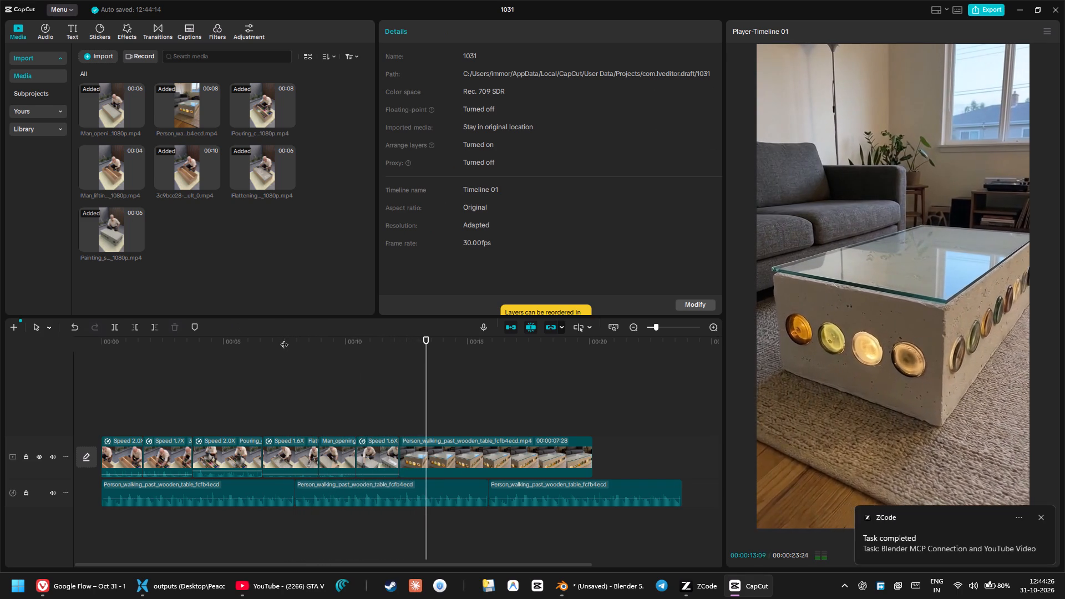
{"action": "key", "text": "space"}
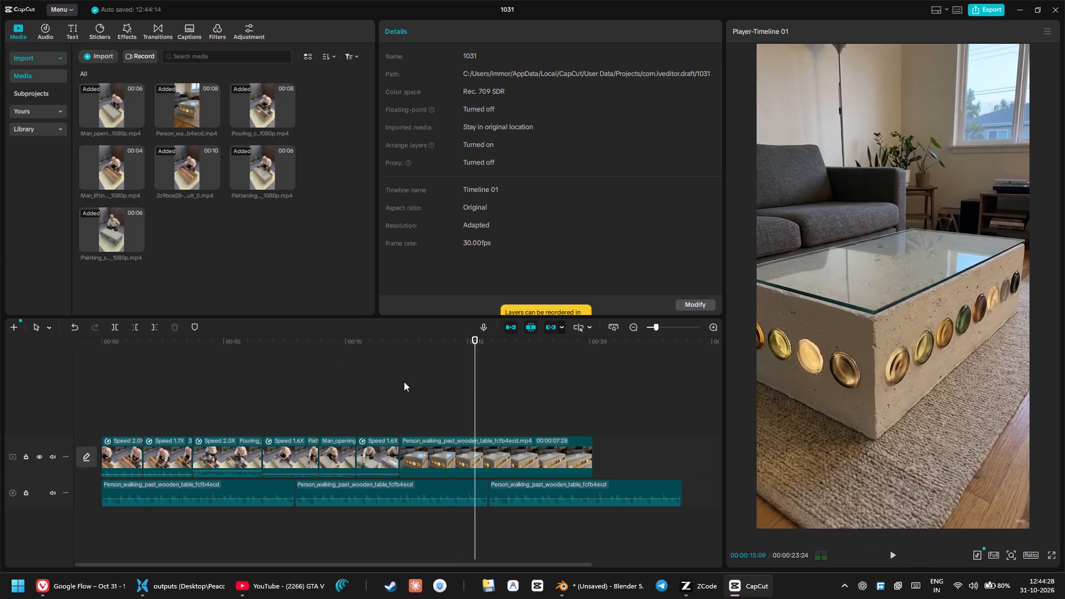
Enlarge the final living-room table clip slightly beyond its original scale and resume playback.
{"action": "left_click", "coordinate": [465, 439]}
{"action": "triple_click", "coordinate": [691, 111]}
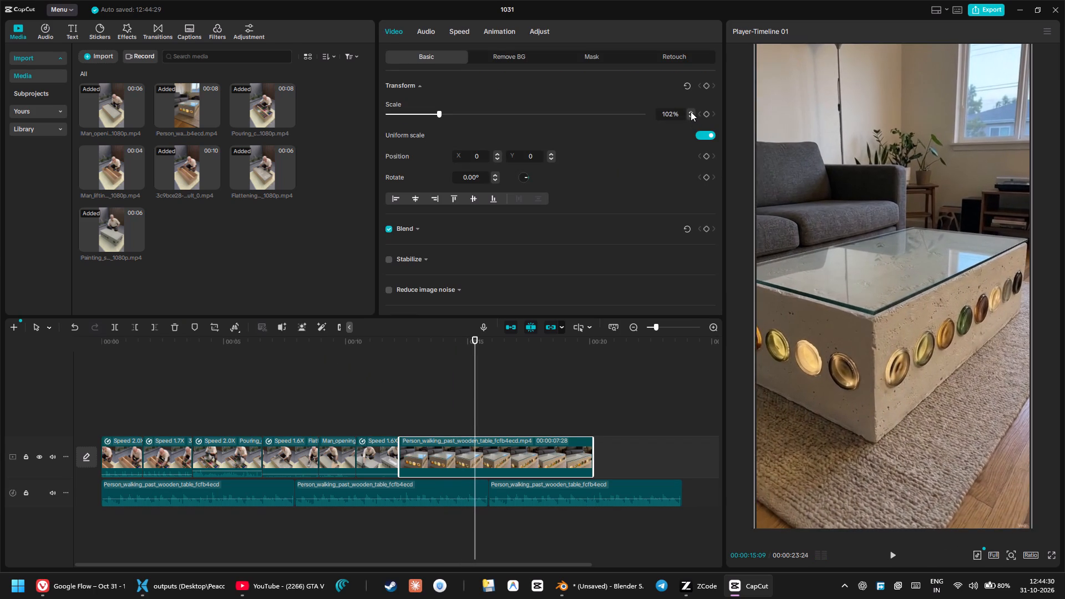
{"action": "double_click", "coordinate": [691, 111]}
{"action": "key", "text": "space"}
Trim the end of the third background audio clip to match the end of the last video clip.
{"action": "left_click", "coordinate": [636, 487]}
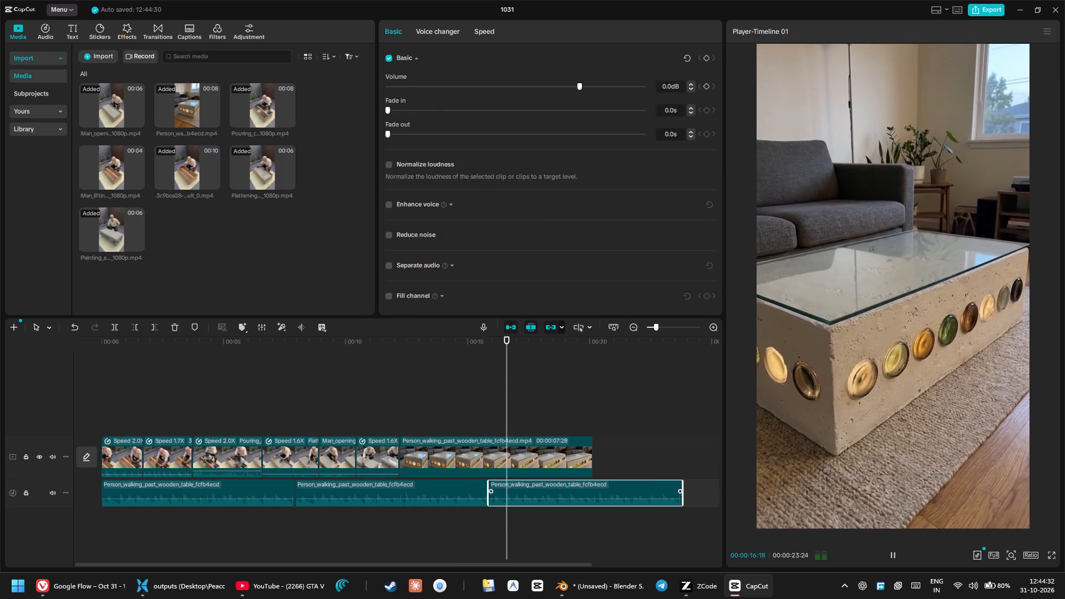
{"action": "left_click_drag", "start_coordinate": [683, 494], "coordinate": [609, 504]}
{"action": "left_click", "coordinate": [665, 483]}
{"action": "left_click_drag", "start_coordinate": [684, 498], "coordinate": [597, 498]}
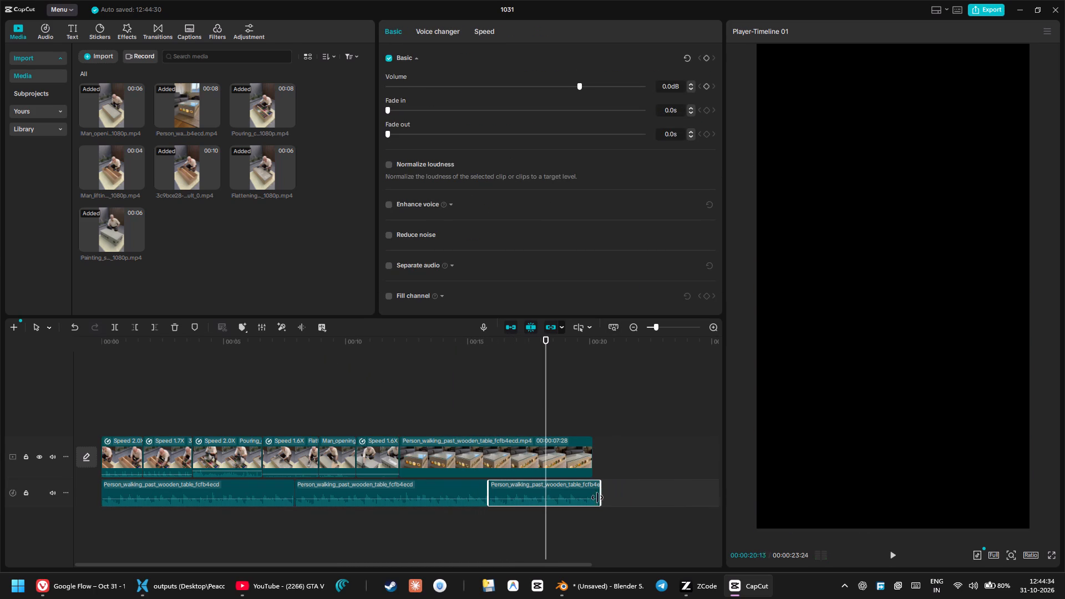
{"action": "left_click_drag", "start_coordinate": [597, 498], "coordinate": [594, 498]}
Import the "HANDS ON HOME" JPG from the Gfra folder and add it at the start of the timeline.
{"action": "left_click_drag", "start_coordinate": [535, 337], "coordinate": [27, 351]}
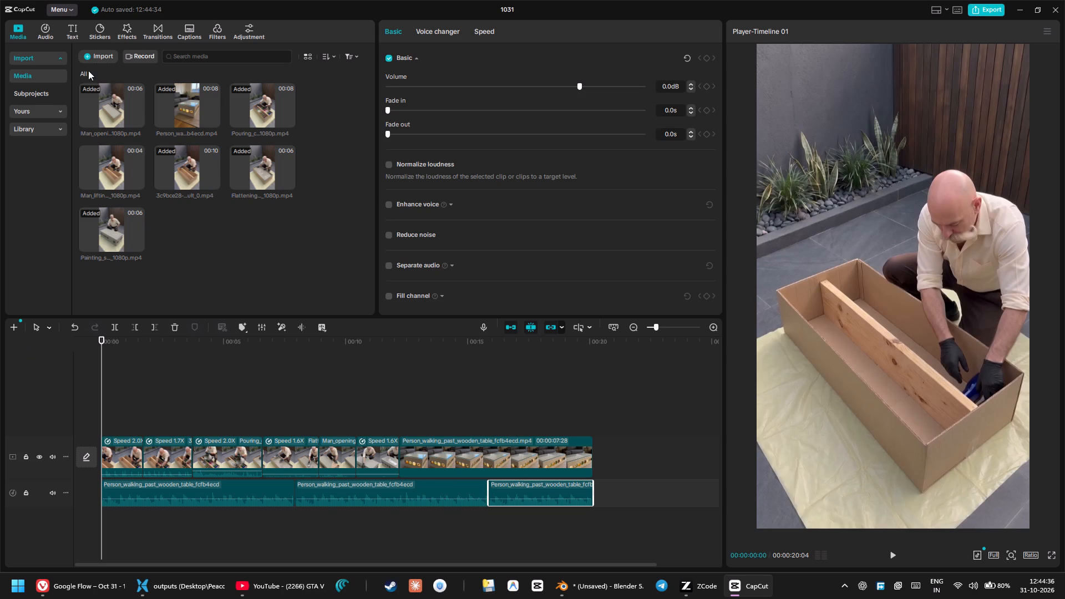
{"action": "left_click", "coordinate": [88, 57]}
{"action": "left_click", "coordinate": [112, 76]}
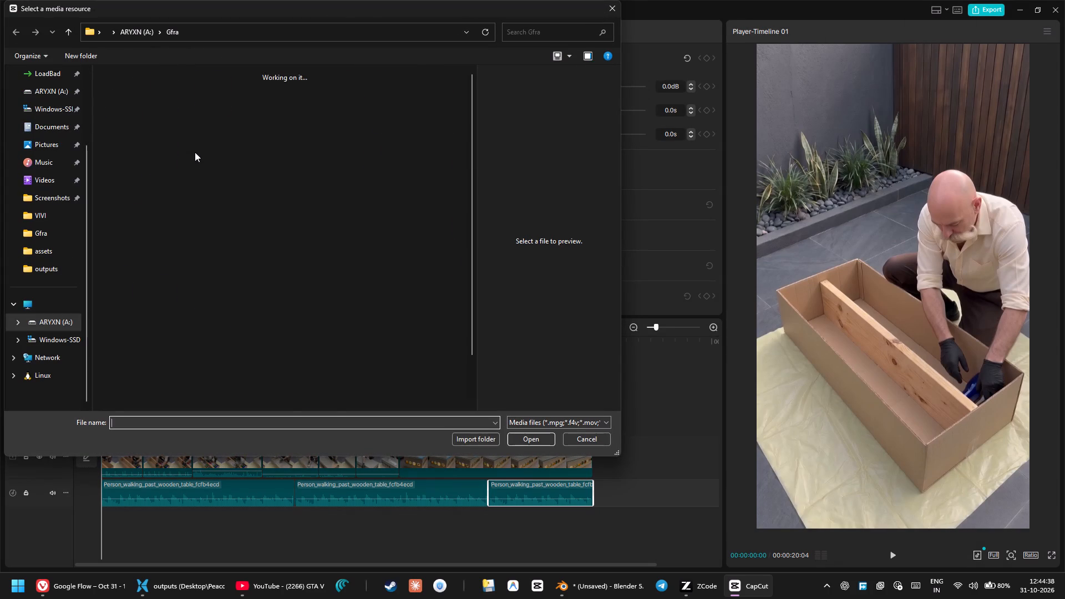
{"action": "scroll", "coordinate": [342, 291], "scroll_direction": "down", "scroll_amount": 13}
{"action": "left_click", "coordinate": [207, 358]}
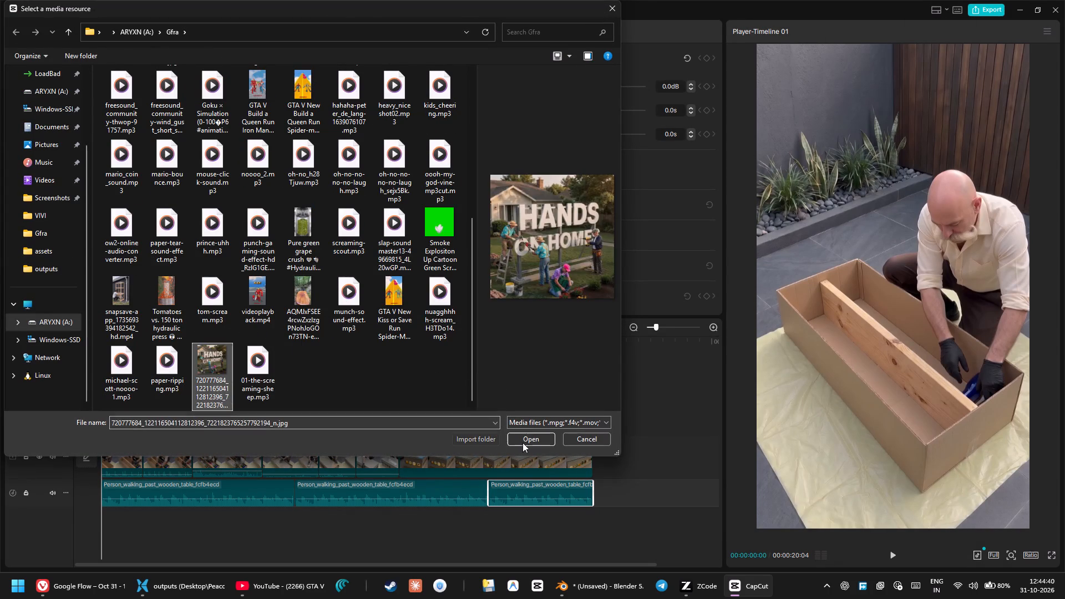
{"action": "left_click", "coordinate": [523, 443]}
{"action": "left_click", "coordinate": [213, 243]}
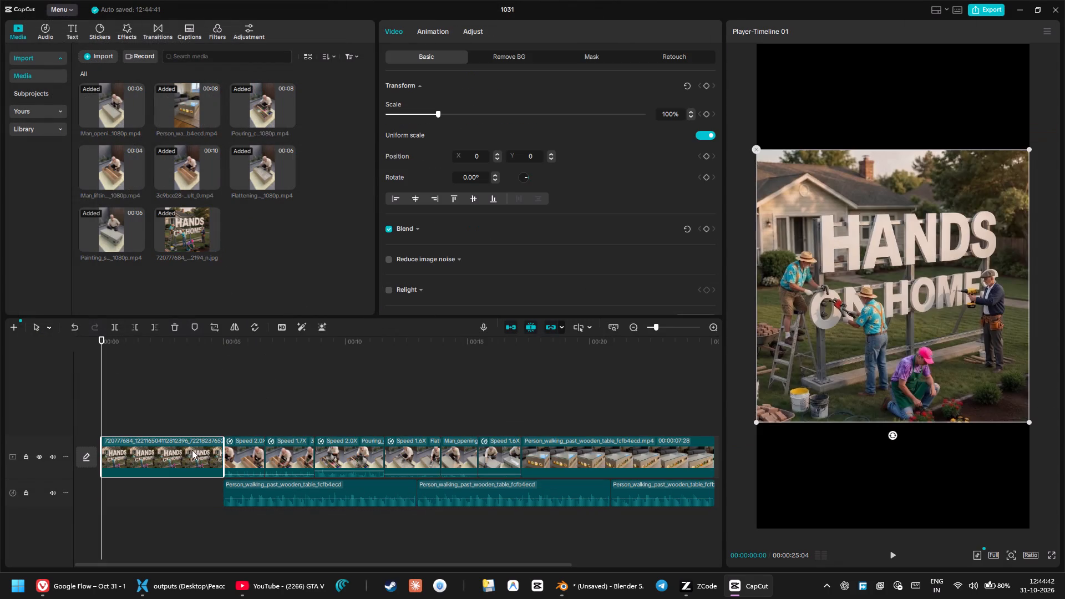
Move the image to its own track above the videos, starting at zero, and extend it to 00:00:12:06 where the final table clip begins.
{"action": "left_click_drag", "start_coordinate": [184, 455], "coordinate": [187, 412]}
{"action": "left_click_drag", "start_coordinate": [190, 418], "coordinate": [180, 418]}
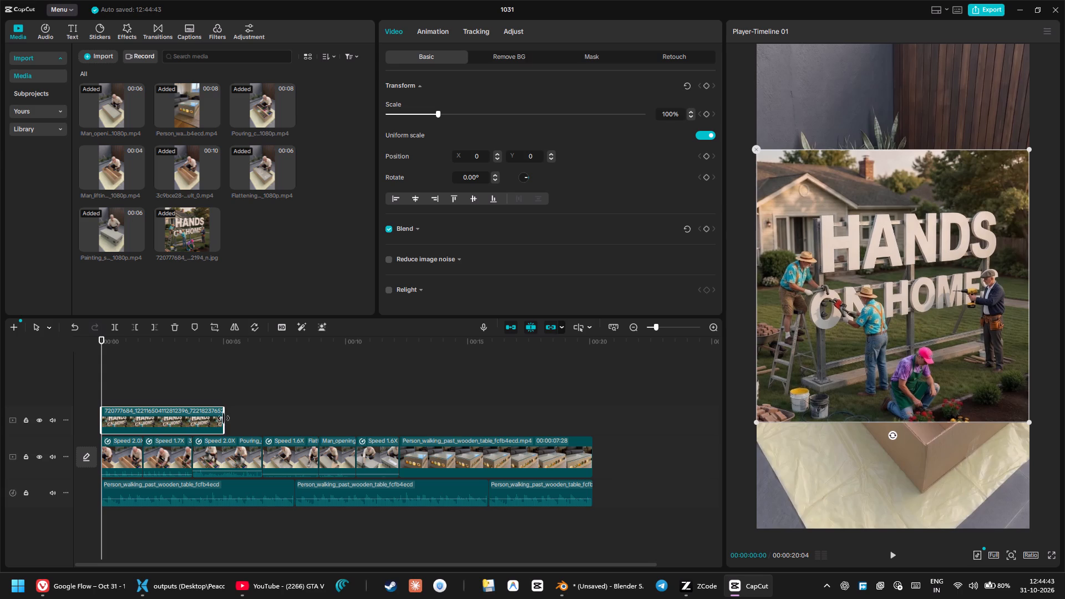
{"action": "left_click_drag", "start_coordinate": [225, 418], "coordinate": [590, 433]}
{"action": "left_click_drag", "start_coordinate": [592, 418], "coordinate": [474, 428]}
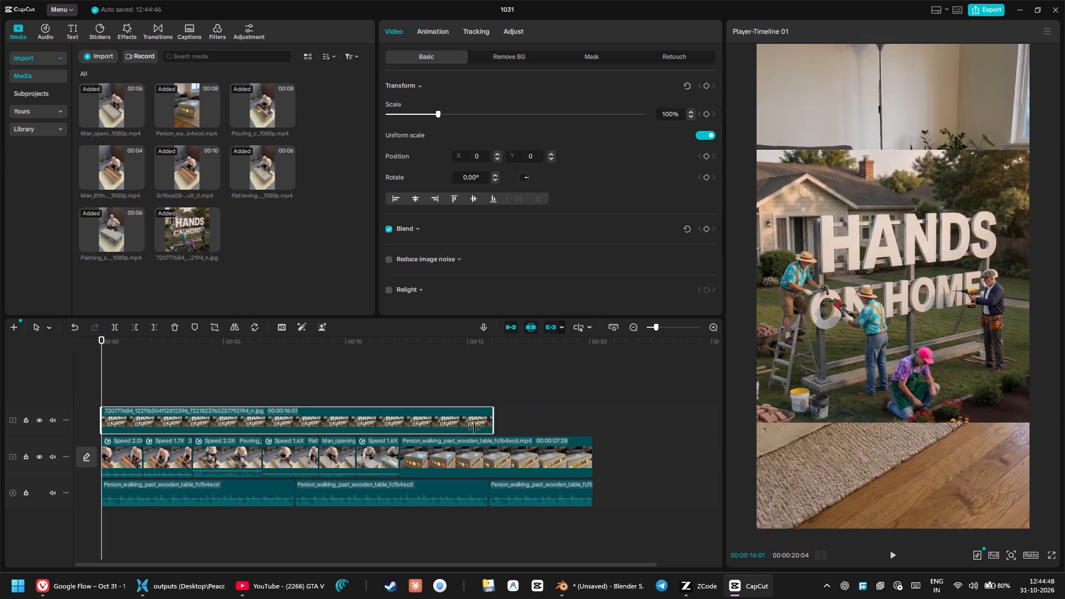
{"action": "left_click_drag", "start_coordinate": [474, 428], "coordinate": [394, 436]}
Save the second background audio clip as a preset.
{"action": "right_click", "coordinate": [367, 491]}
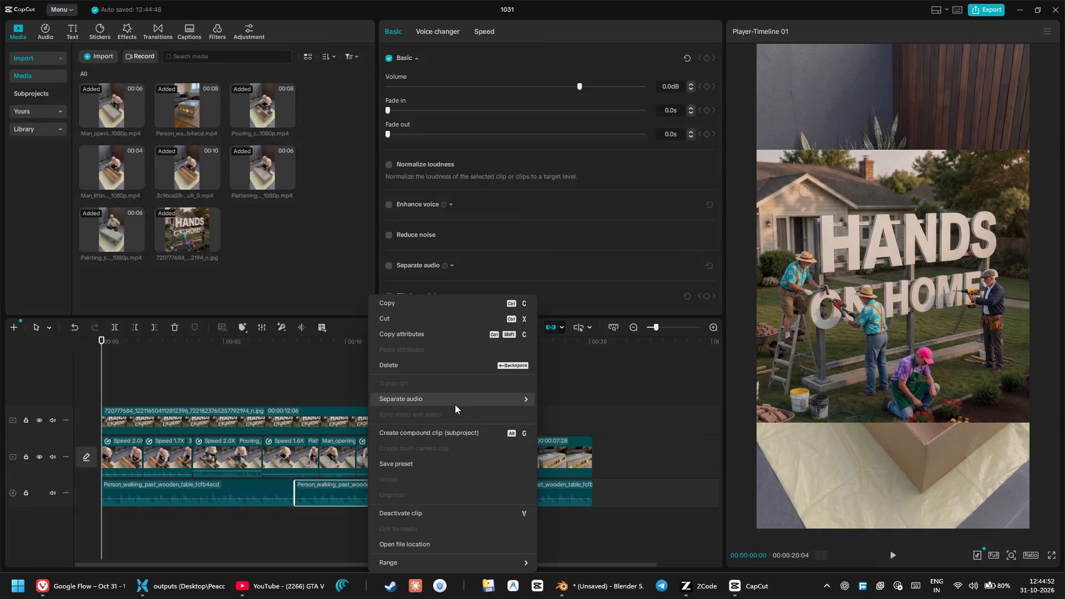
{"action": "left_click", "coordinate": [420, 465]}
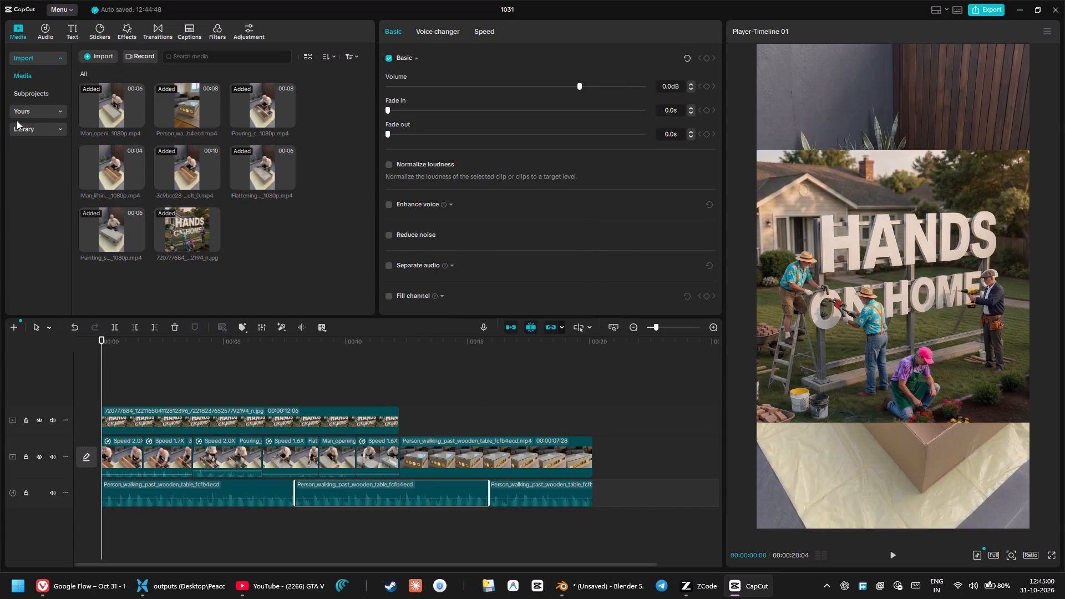
Open the second background audio clip's file location, sort the VIVI folder by date modified, and close it.
{"action": "right_click", "coordinate": [419, 490]}
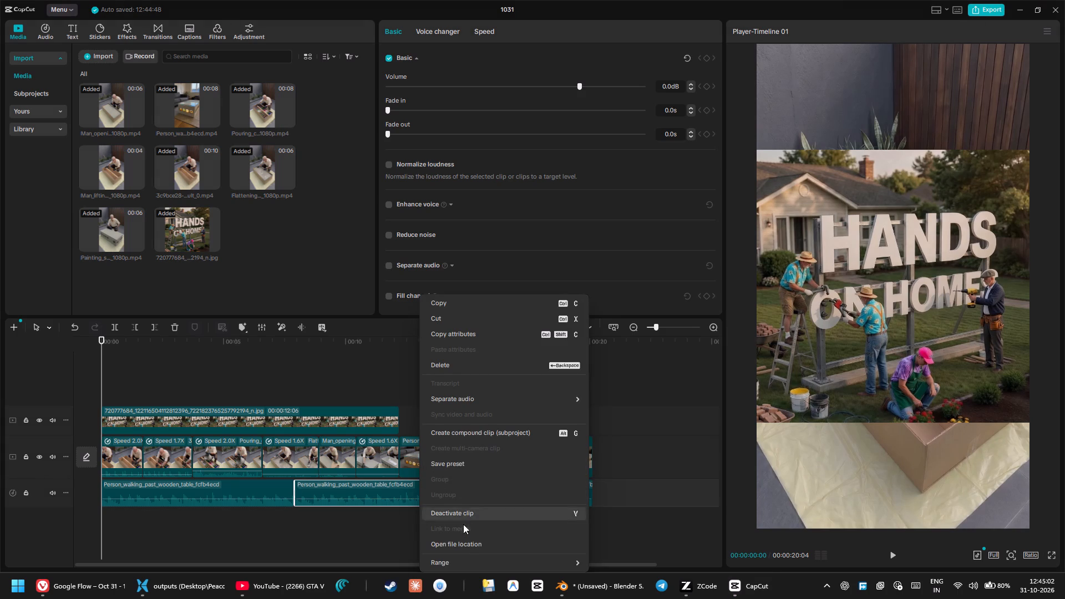
{"action": "left_click", "coordinate": [465, 551]}
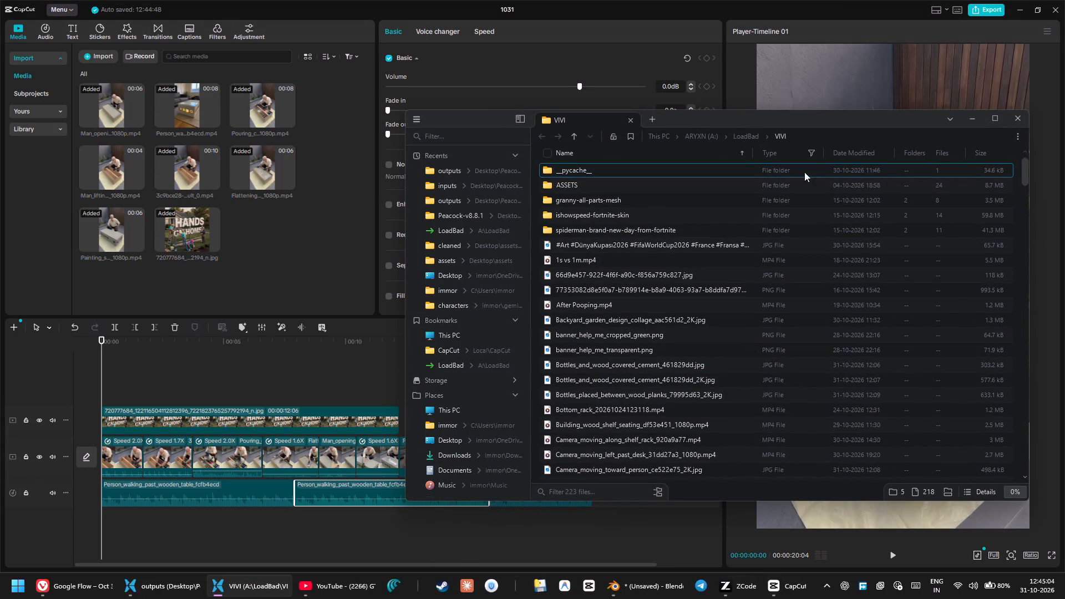
{"action": "left_click", "coordinate": [852, 155]}
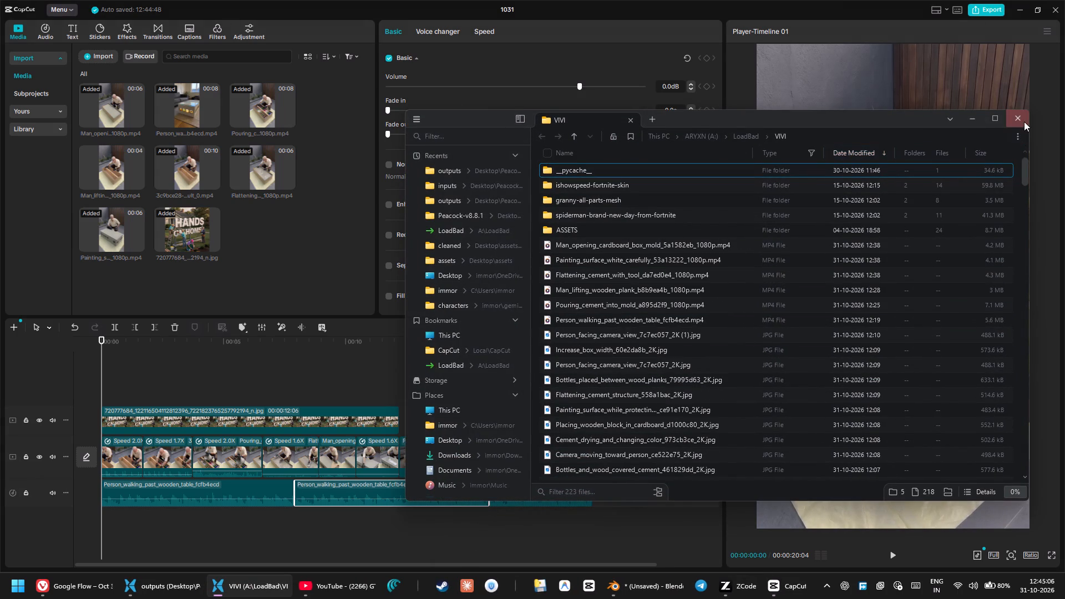
{"action": "left_click", "coordinate": [1025, 120]}
Scale the "HANDS ON HOME" image to 11% and place it in the video frame's bottom-right corner at about X 882, Y -1757.
{"action": "key", "text": "space"}
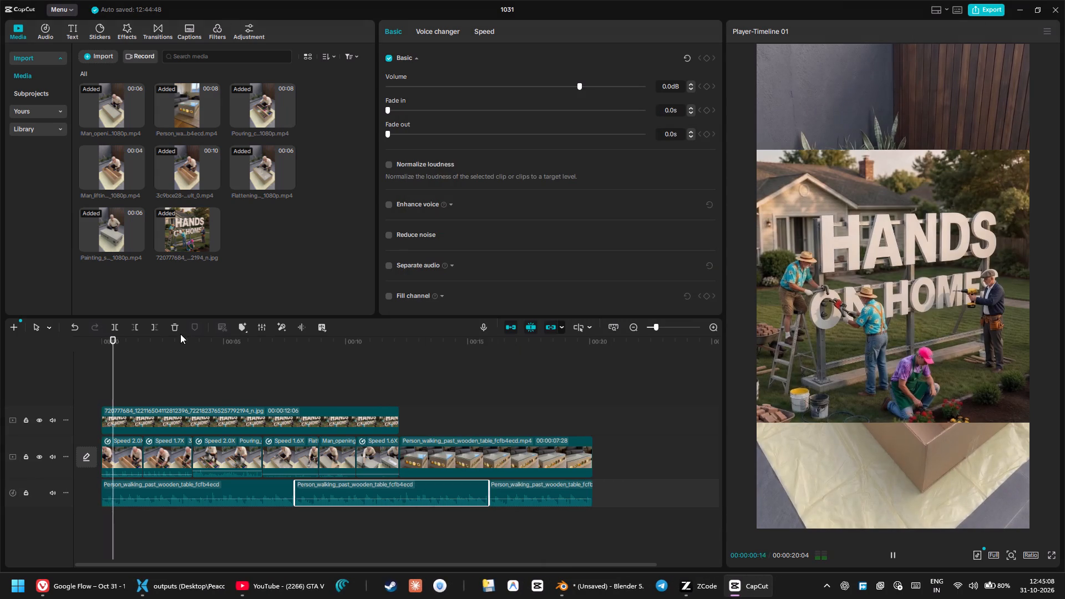
{"action": "key", "text": "space"}
{"action": "left_click", "coordinate": [953, 394]}
{"action": "left_click_drag", "start_coordinate": [1029, 422], "coordinate": [885, 277]}
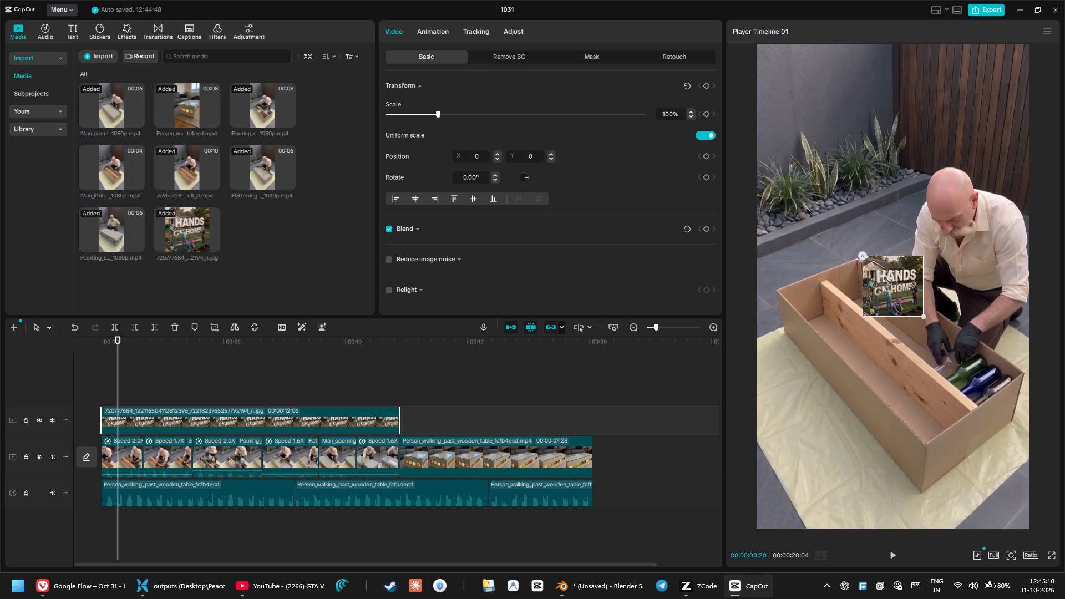
{"action": "left_click_drag", "start_coordinate": [885, 277], "coordinate": [867, 262]}
{"action": "left_click_drag", "start_coordinate": [128, 341], "coordinate": [159, 344]}
{"action": "left_click_drag", "start_coordinate": [159, 344], "coordinate": [215, 351]}
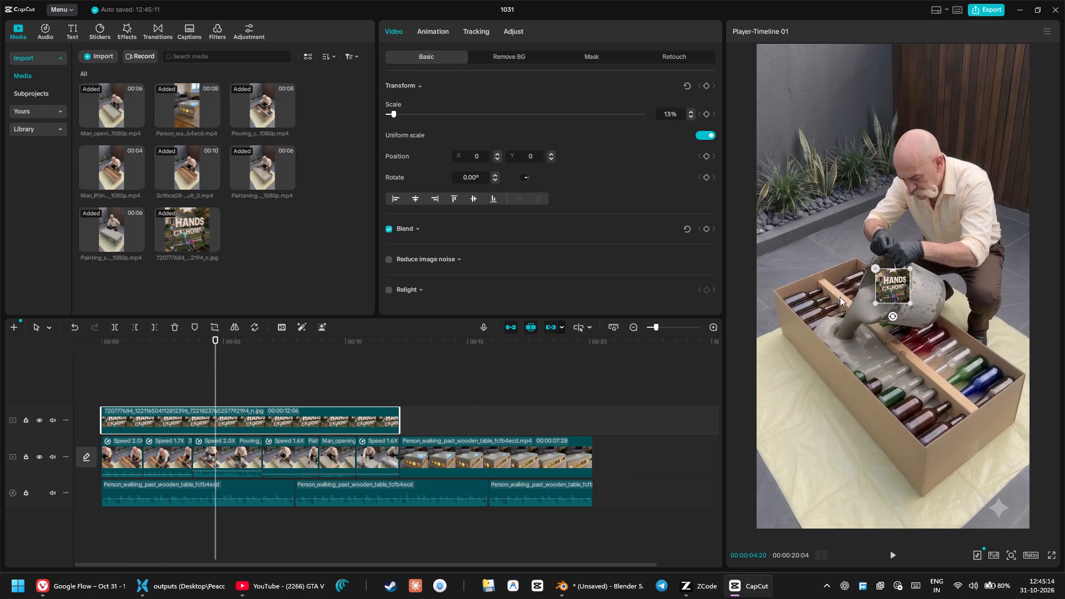
{"action": "left_click_drag", "start_coordinate": [897, 292], "coordinate": [1008, 514]}
{"action": "left_click", "coordinate": [1016, 523]}
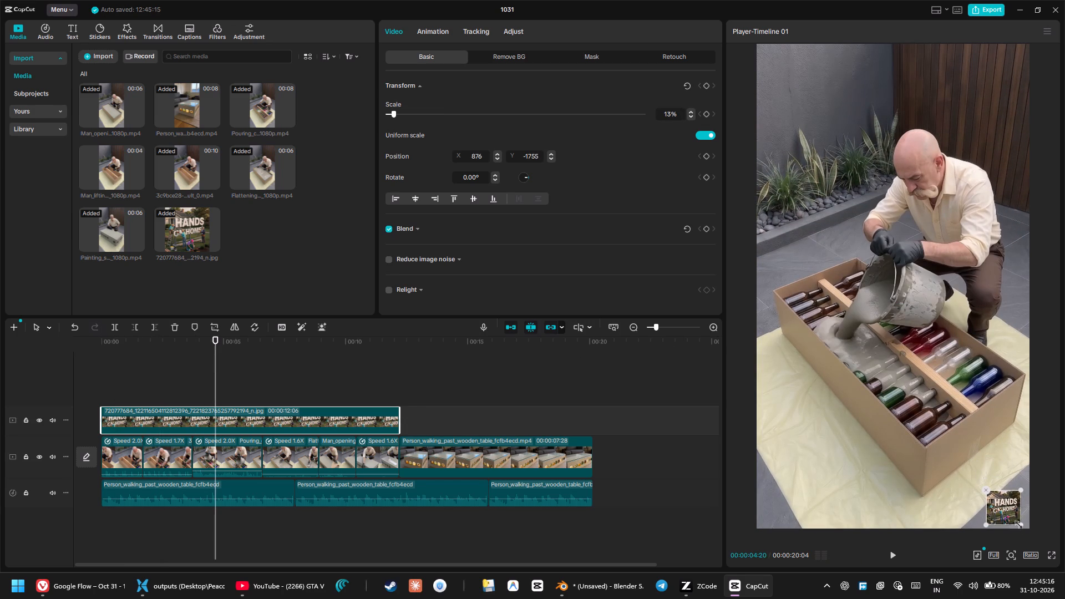
{"action": "left_click", "coordinate": [1013, 515]}
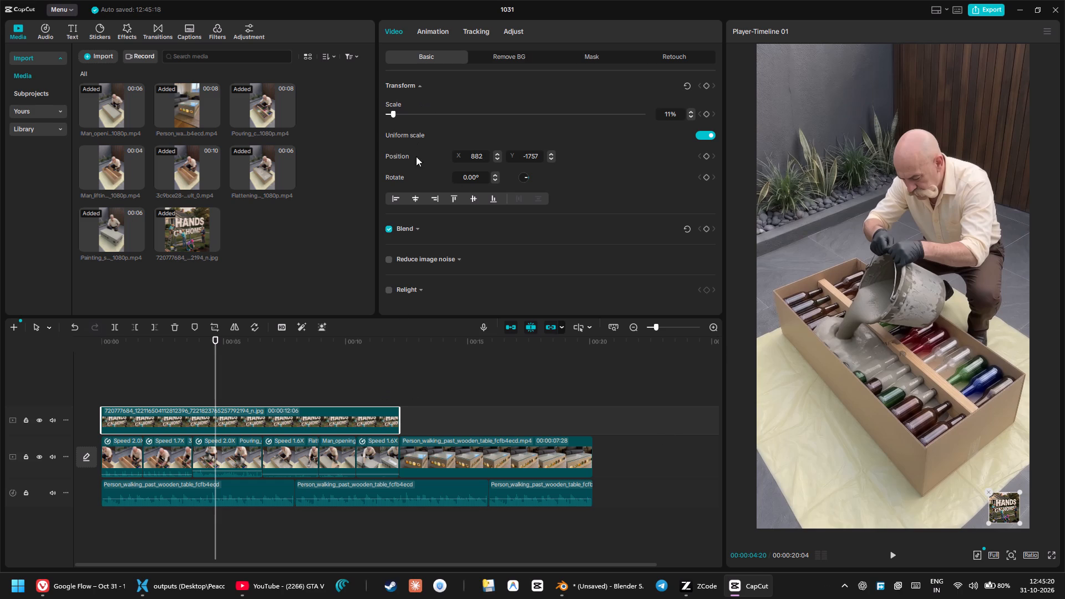
Set the "HANDS ON HOME" image's opacity to 57%.
{"action": "left_click", "coordinate": [417, 229]}
{"action": "left_click", "coordinate": [532, 281]}
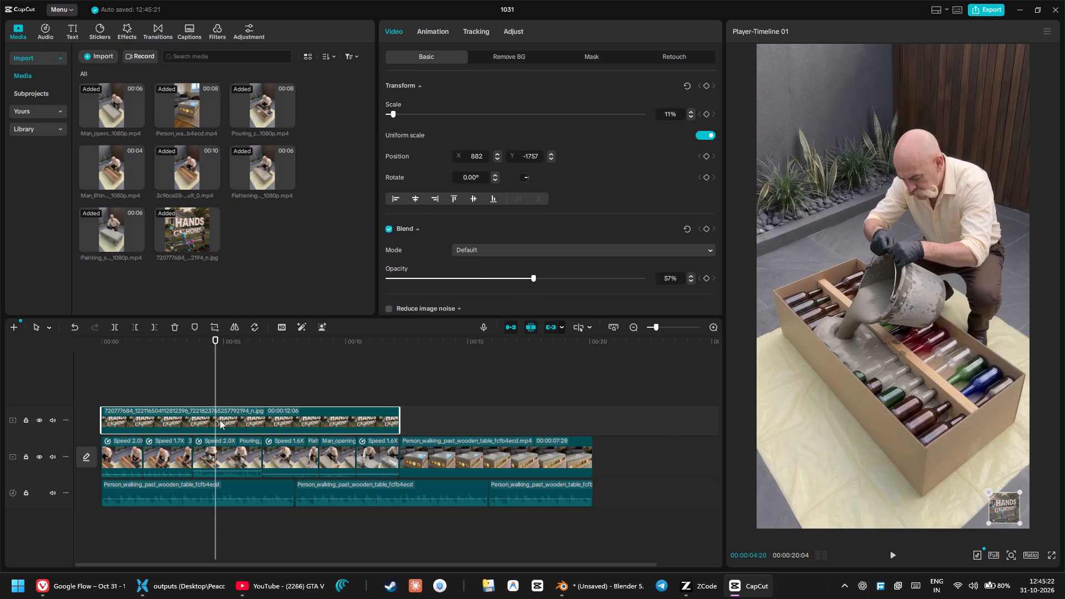
Play the video repeatedly from the start to review the opening, the logo overlay and the construction shots.
{"action": "left_click", "coordinate": [167, 352]}
{"action": "left_click_drag", "start_coordinate": [165, 340], "coordinate": [72, 335]}
{"action": "left_click", "coordinate": [135, 534]}
{"action": "left_click_drag", "start_coordinate": [120, 346], "coordinate": [98, 341]}
{"action": "key", "text": "space"}
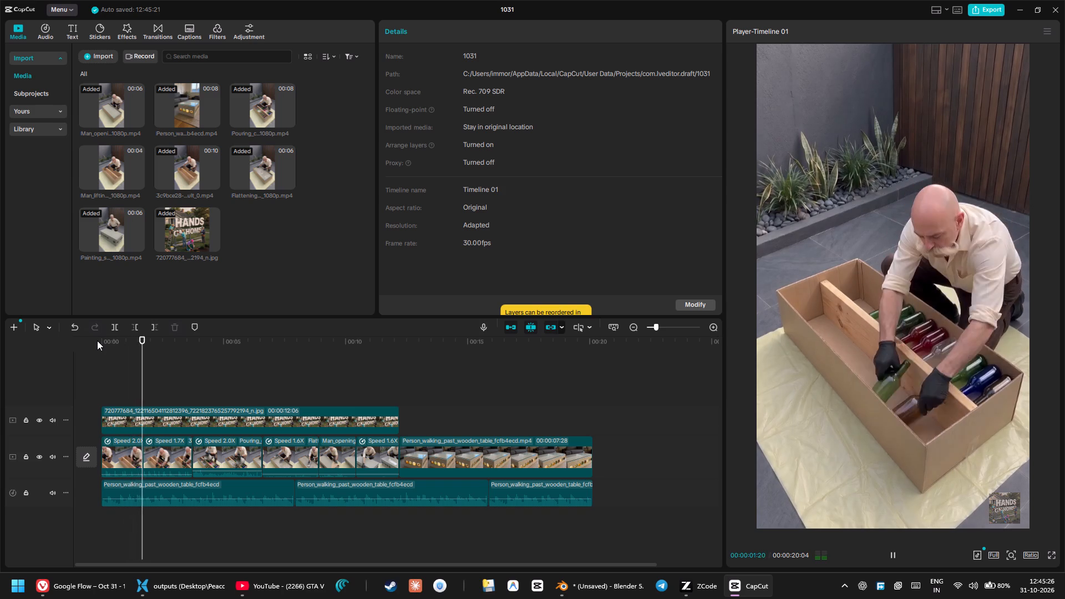
{"action": "key", "text": "space"}
{"action": "left_click_drag", "start_coordinate": [118, 340], "coordinate": [98, 339]}
{"action": "key", "text": "space"}
{"action": "key", "text": "space"}
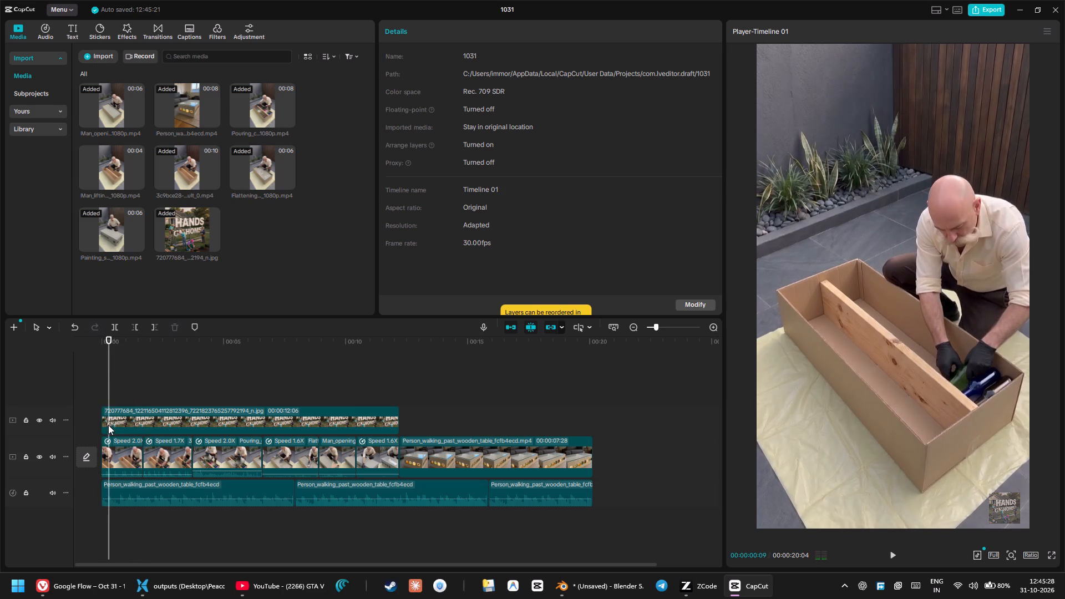
{"action": "key", "text": "space"}
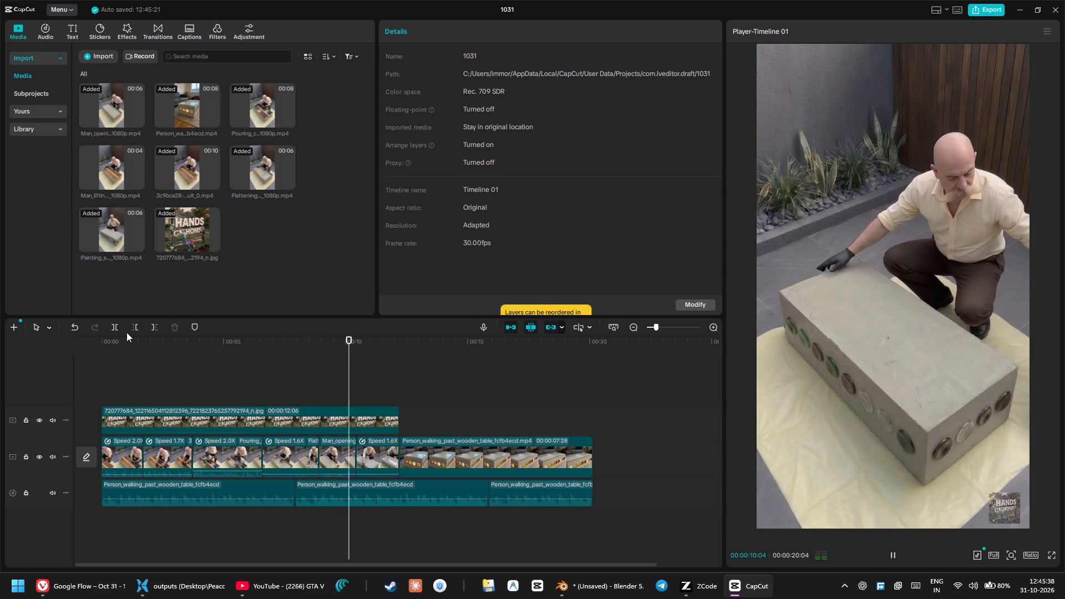
{"action": "key", "text": "space"}
{"action": "left_click_drag", "start_coordinate": [115, 347], "coordinate": [79, 342]}
{"action": "key", "text": "space"}
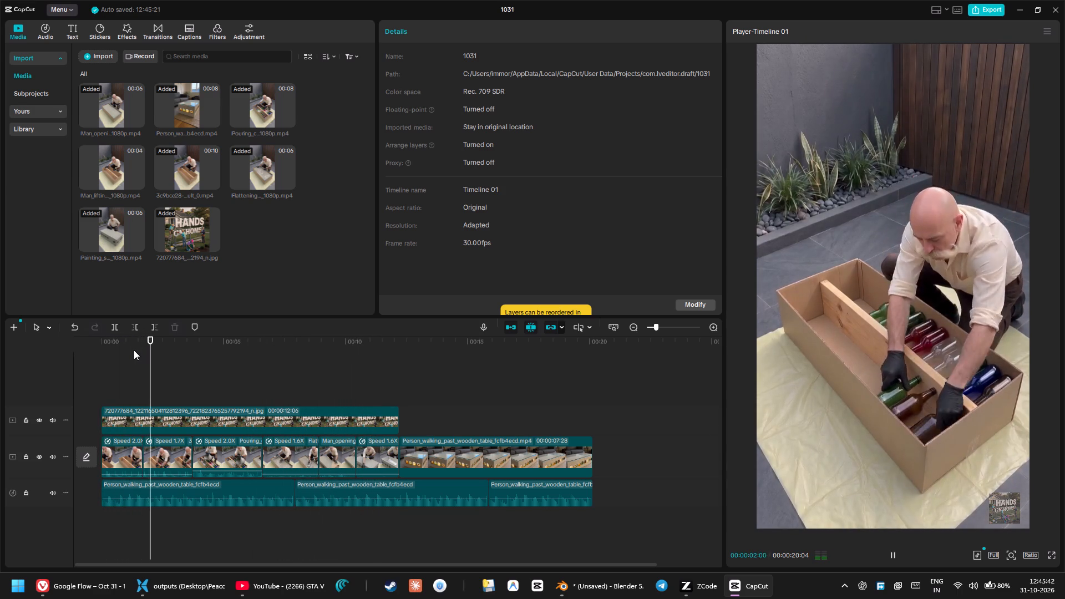
{"action": "key", "text": "space"}
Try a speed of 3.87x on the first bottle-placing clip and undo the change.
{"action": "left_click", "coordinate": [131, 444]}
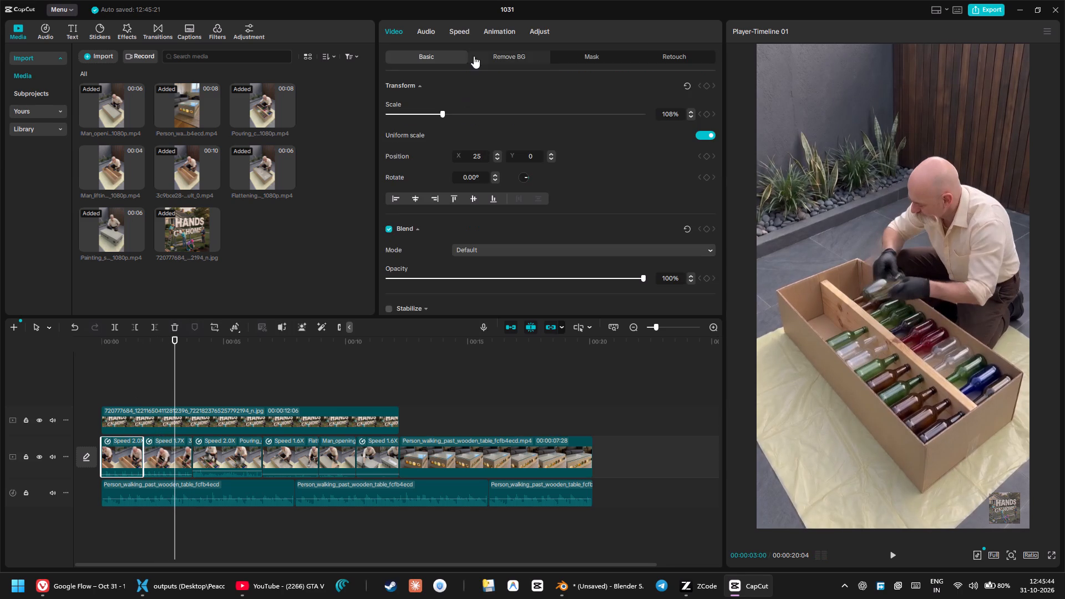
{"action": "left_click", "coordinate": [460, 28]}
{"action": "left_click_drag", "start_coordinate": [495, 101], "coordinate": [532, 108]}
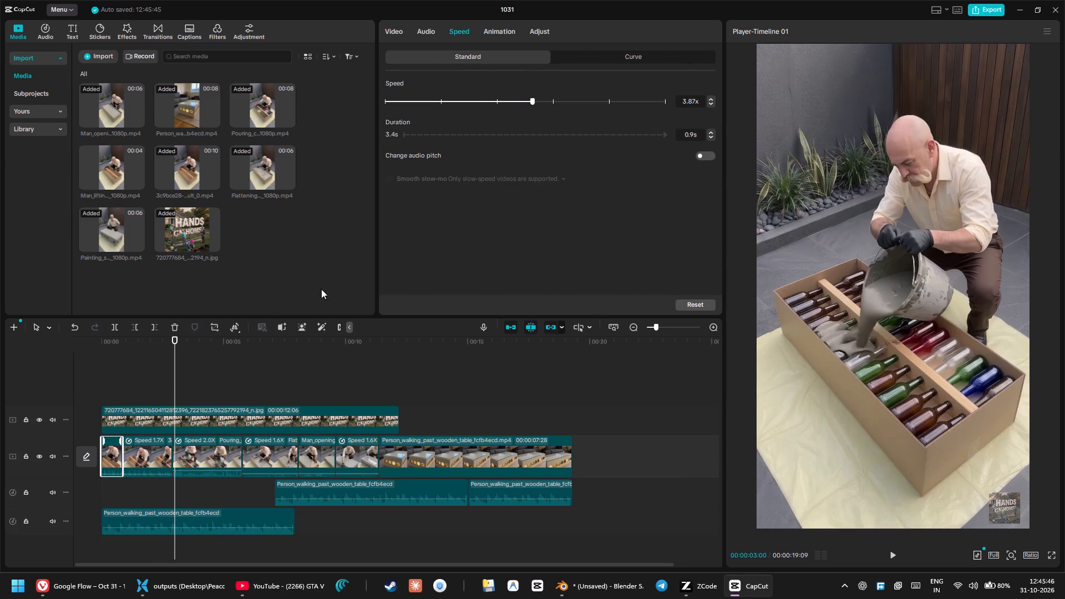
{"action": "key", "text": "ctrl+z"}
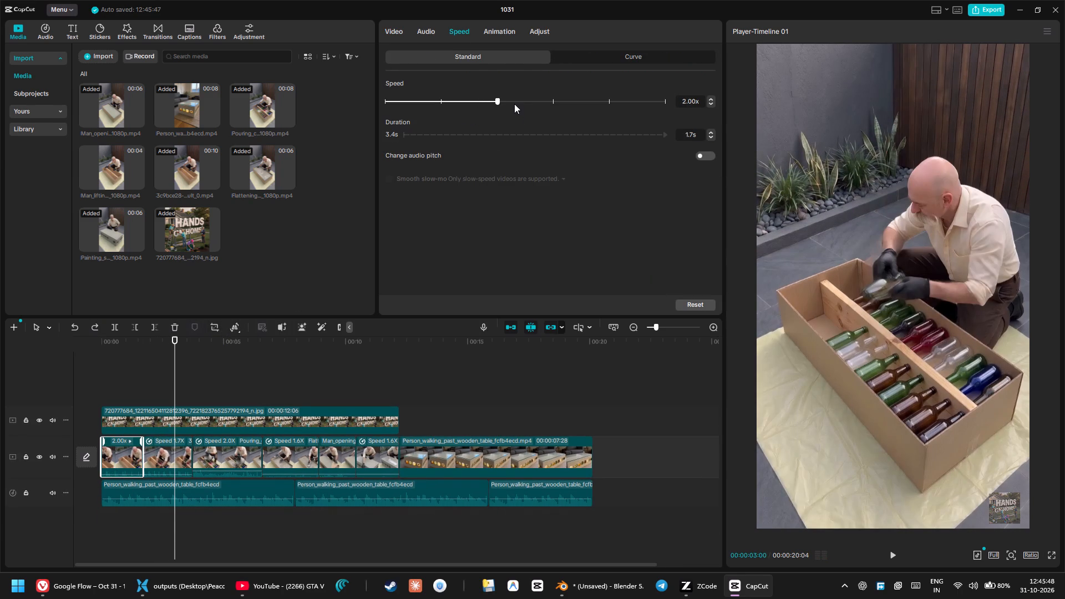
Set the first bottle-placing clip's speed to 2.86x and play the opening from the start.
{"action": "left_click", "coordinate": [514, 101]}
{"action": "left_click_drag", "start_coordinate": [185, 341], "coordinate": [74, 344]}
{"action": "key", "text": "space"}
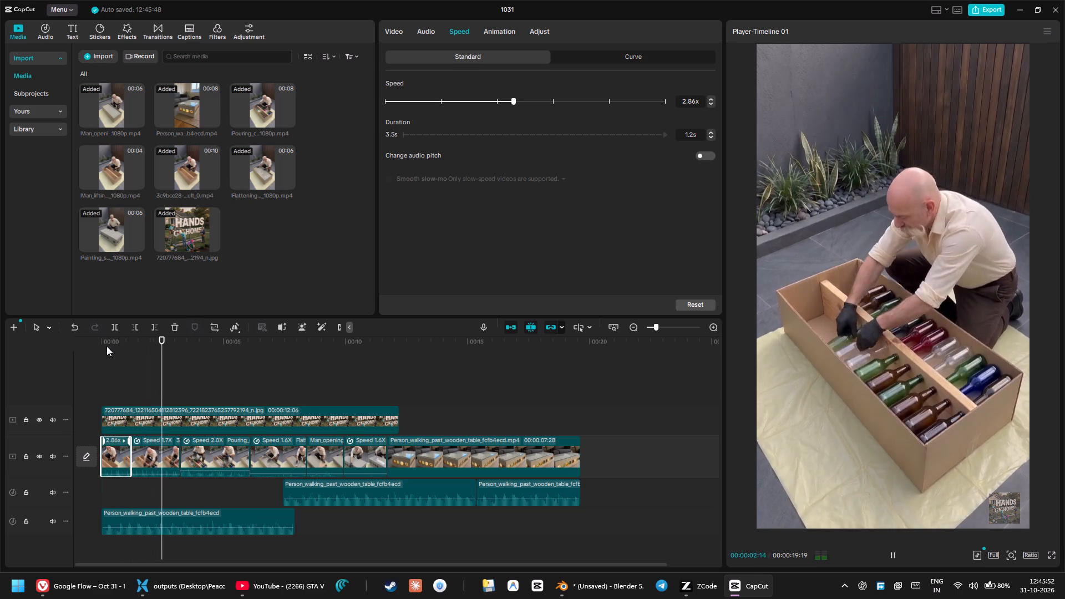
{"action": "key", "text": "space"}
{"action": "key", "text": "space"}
Move the displaced audio clips back onto a single track so the three follow each other end to end.
{"action": "left_click", "coordinate": [287, 512]}
{"action": "key", "text": "space"}
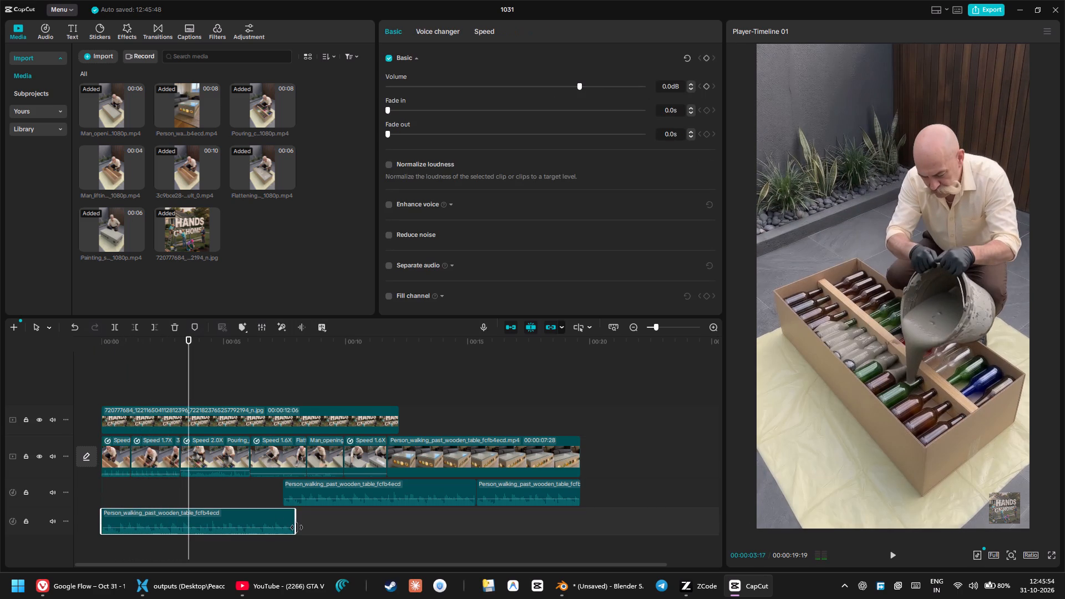
{"action": "left_click_drag", "start_coordinate": [383, 527], "coordinate": [557, 479]}
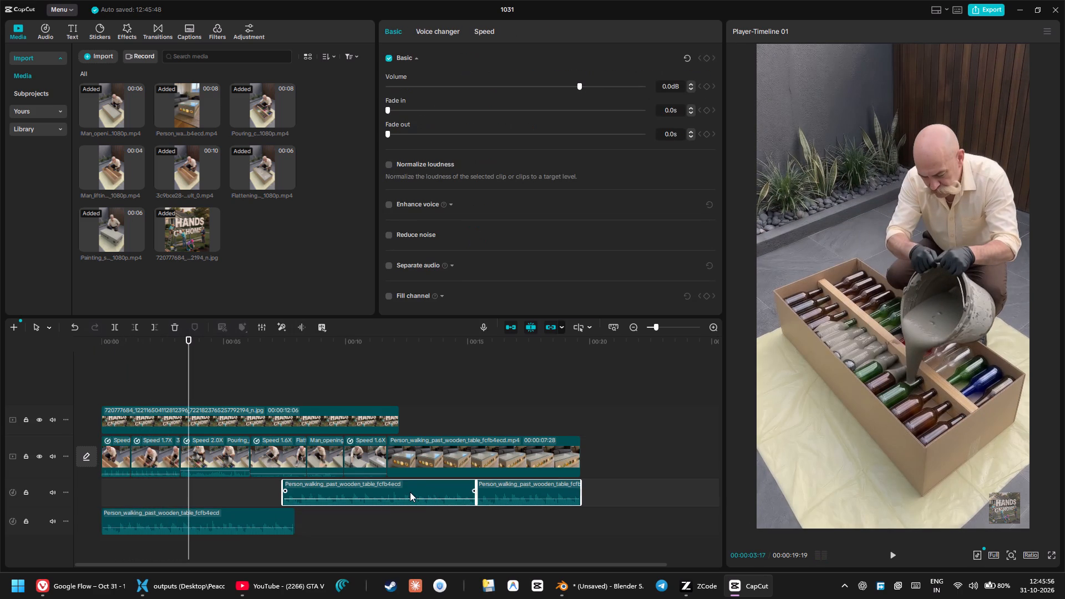
{"action": "left_click_drag", "start_coordinate": [410, 492], "coordinate": [425, 492]}
{"action": "left_click", "coordinate": [244, 518]}
{"action": "left_click_drag", "start_coordinate": [244, 518], "coordinate": [246, 493]}
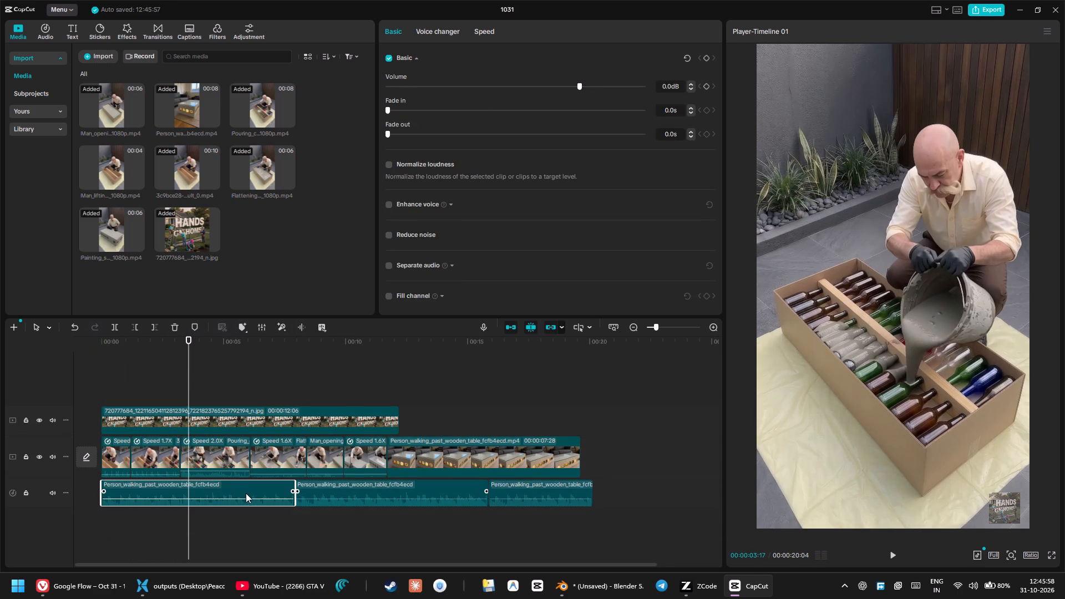
Play the opening from the start and set the second bottle-placing clip's speed to 1.81x.
{"action": "left_click_drag", "start_coordinate": [177, 355], "coordinate": [75, 337]}
{"action": "left_click_drag", "start_coordinate": [105, 342], "coordinate": [92, 341]}
{"action": "key", "text": "space"}
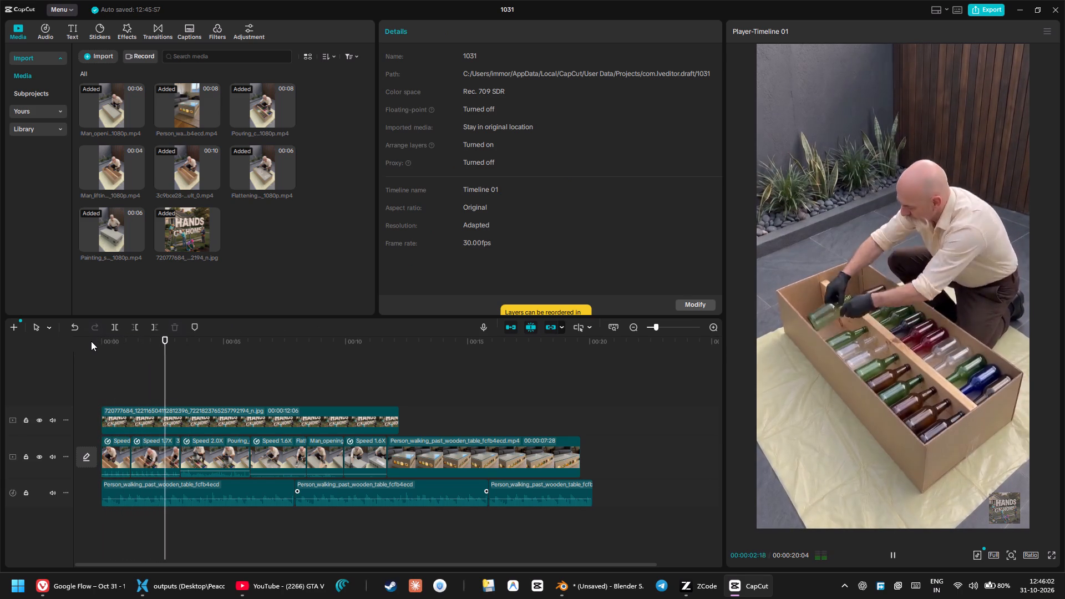
{"action": "key", "text": "space"}
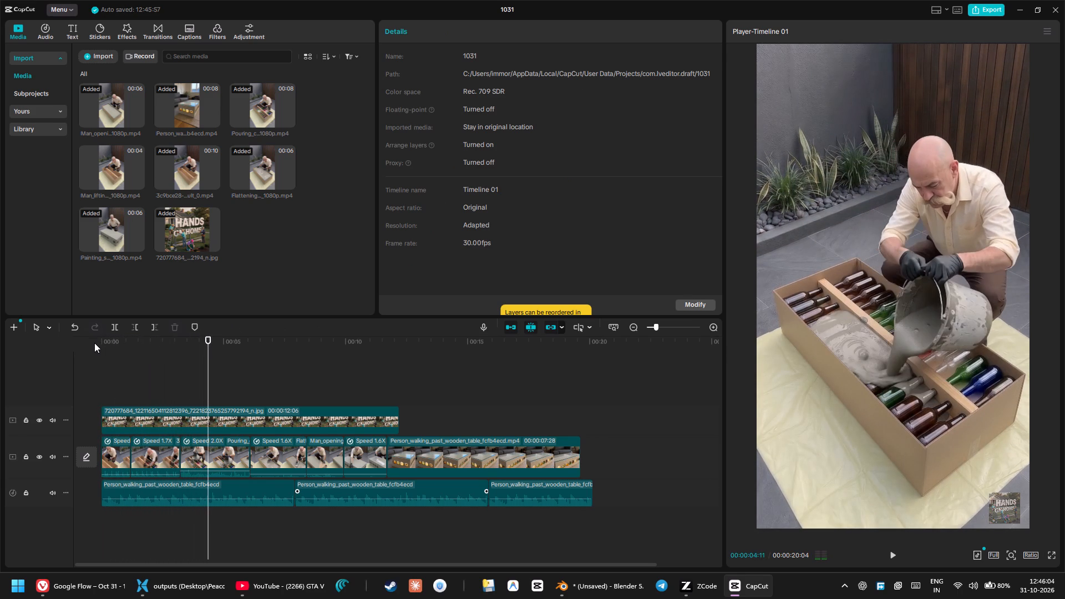
{"action": "left_click", "coordinate": [154, 436]}
{"action": "left_click", "coordinate": [461, 33]}
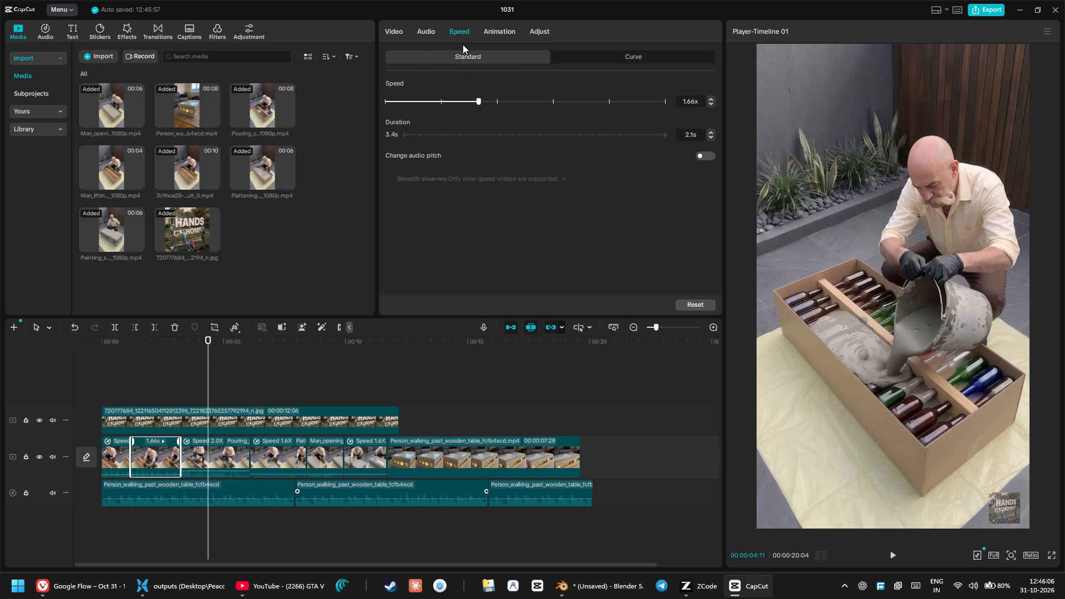
{"action": "left_click_drag", "start_coordinate": [482, 104], "coordinate": [487, 105]}
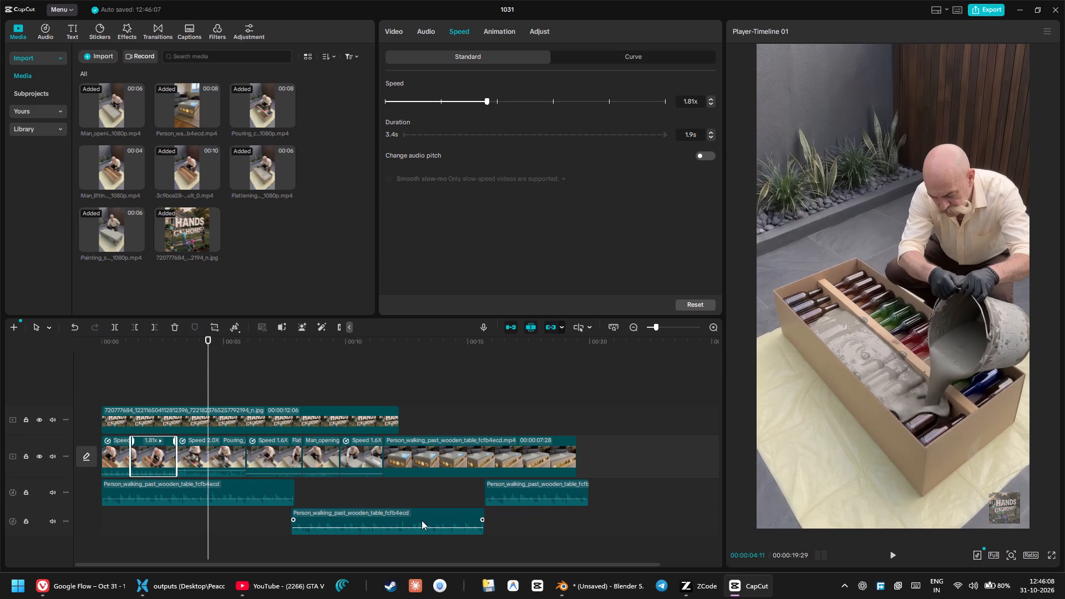
Return the second audio clip to the shared audio track and place the last one directly after it.
{"action": "left_click_drag", "start_coordinate": [519, 496], "coordinate": [531, 496]}
{"action": "left_click_drag", "start_coordinate": [429, 510], "coordinate": [432, 484]}
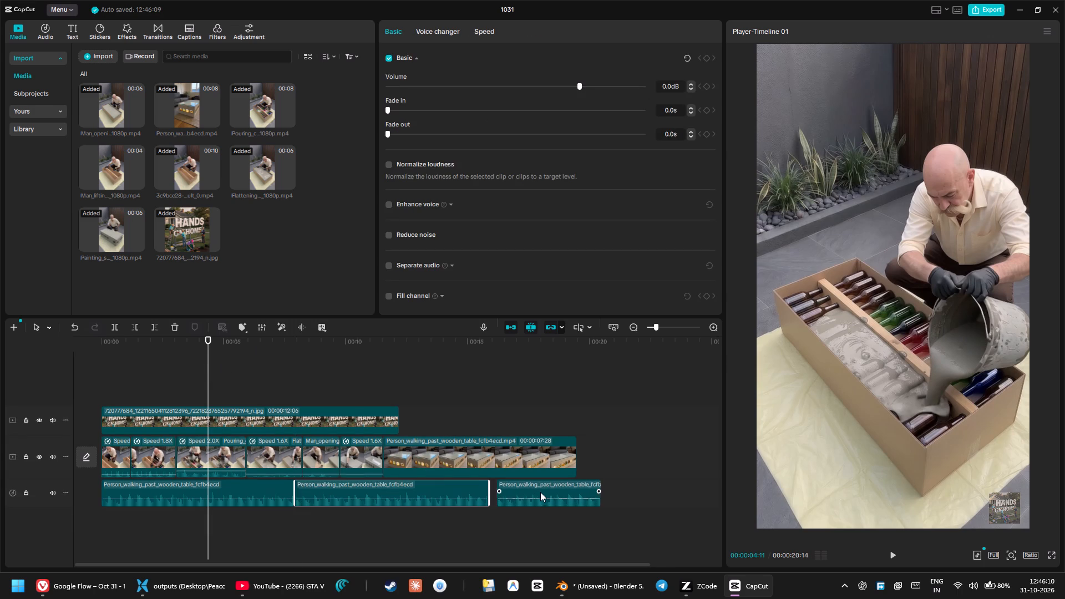
{"action": "left_click_drag", "start_coordinate": [540, 492], "coordinate": [532, 492]}
Play the opening up to the pouring shot and set the cement-pouring clip's speed to 1.60x.
{"action": "left_click_drag", "start_coordinate": [192, 353], "coordinate": [83, 343]}
{"action": "left_click_drag", "start_coordinate": [163, 346], "coordinate": [74, 343]}
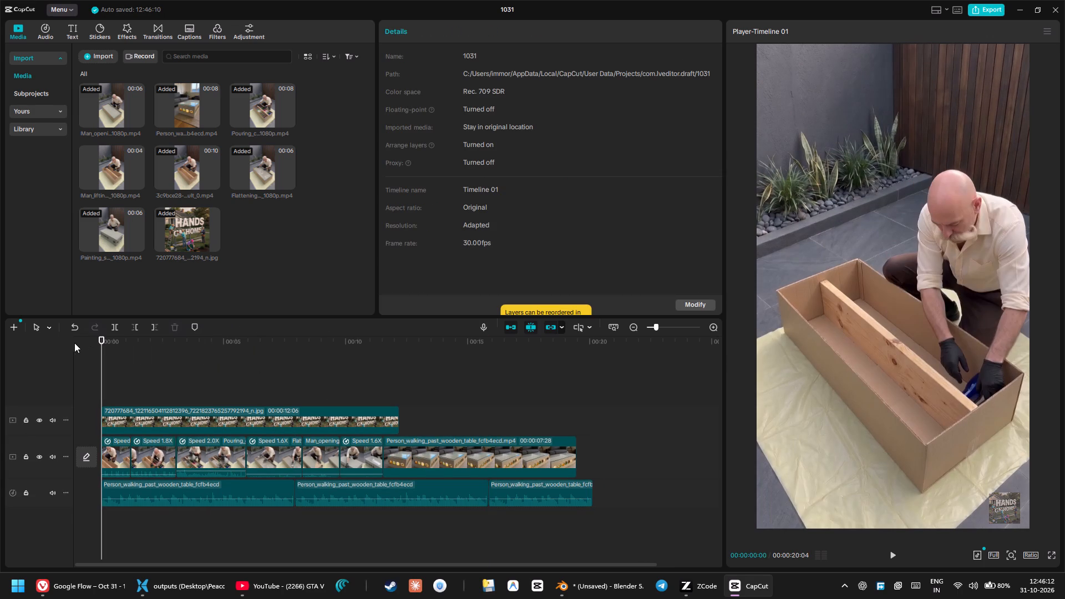
{"action": "key", "text": "space"}
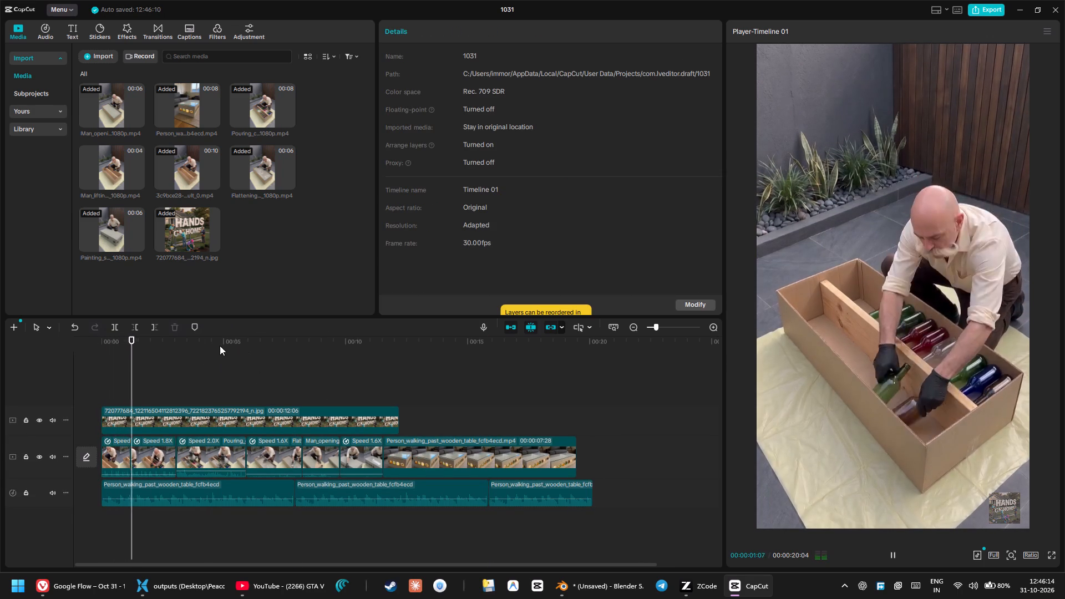
{"action": "key", "text": "space"}
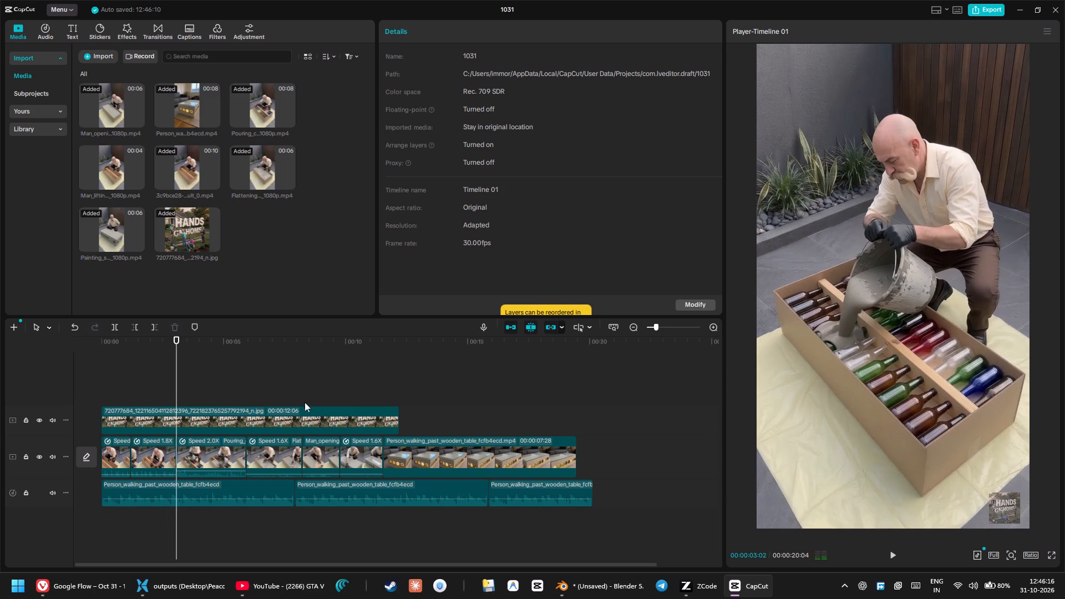
{"action": "key", "text": "space"}
{"action": "key", "text": "space"}
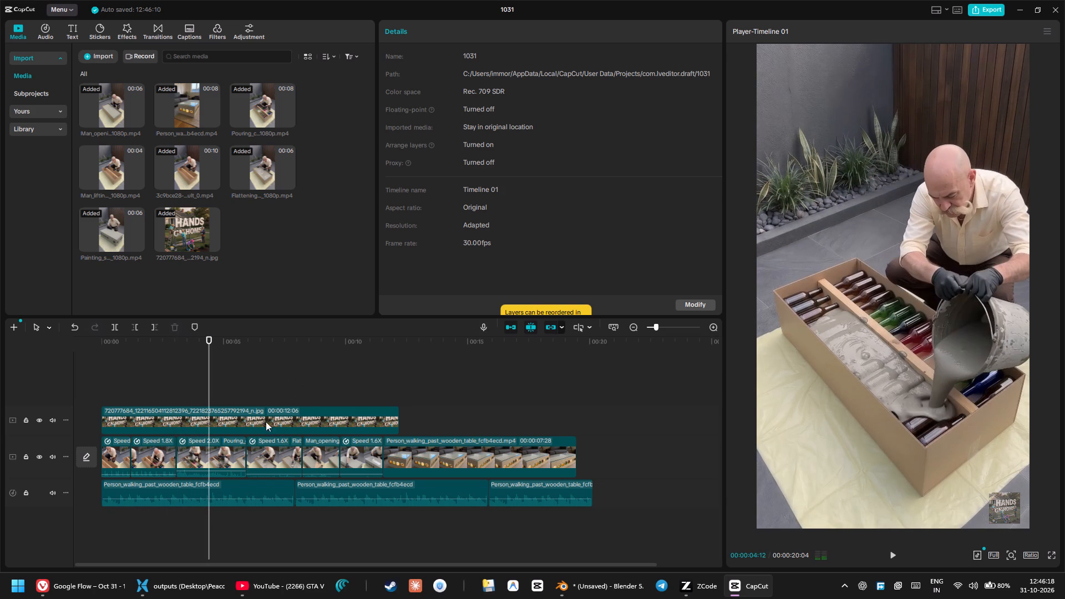
{"action": "left_click", "coordinate": [220, 451]}
{"action": "left_click", "coordinate": [456, 32]}
{"action": "left_click_drag", "start_coordinate": [488, 103], "coordinate": [475, 103]}
Play from the pouring shot onward and slide the second audio clip back against the end of the first.
{"action": "left_click_drag", "start_coordinate": [209, 342], "coordinate": [179, 338]}
{"action": "key", "text": "space"}
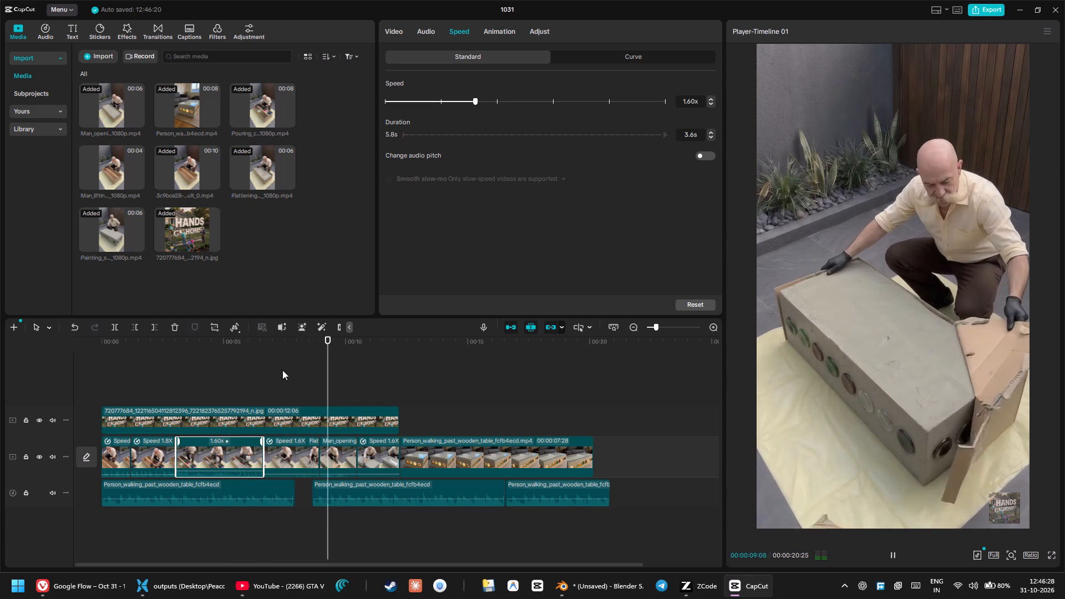
{"action": "key", "text": "space"}
{"action": "left_click_drag", "start_coordinate": [337, 483], "coordinate": [321, 483]}
Replay the box-opening shot several times to examine its picture and sound through to the painting shot.
{"action": "left_click", "coordinate": [272, 346]}
{"action": "key", "text": "space"}
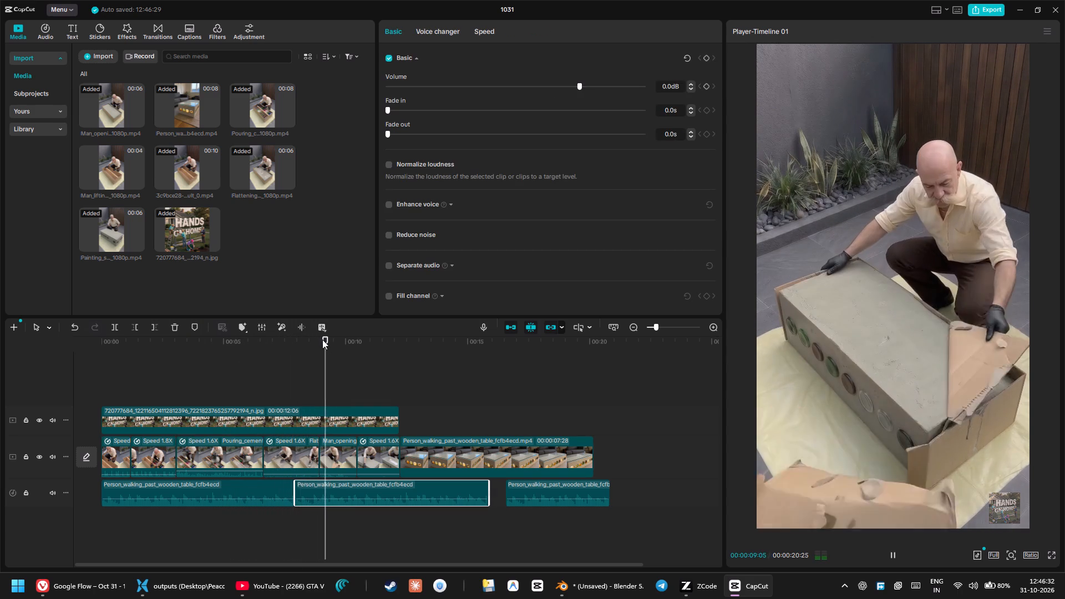
{"action": "key", "text": "space"}
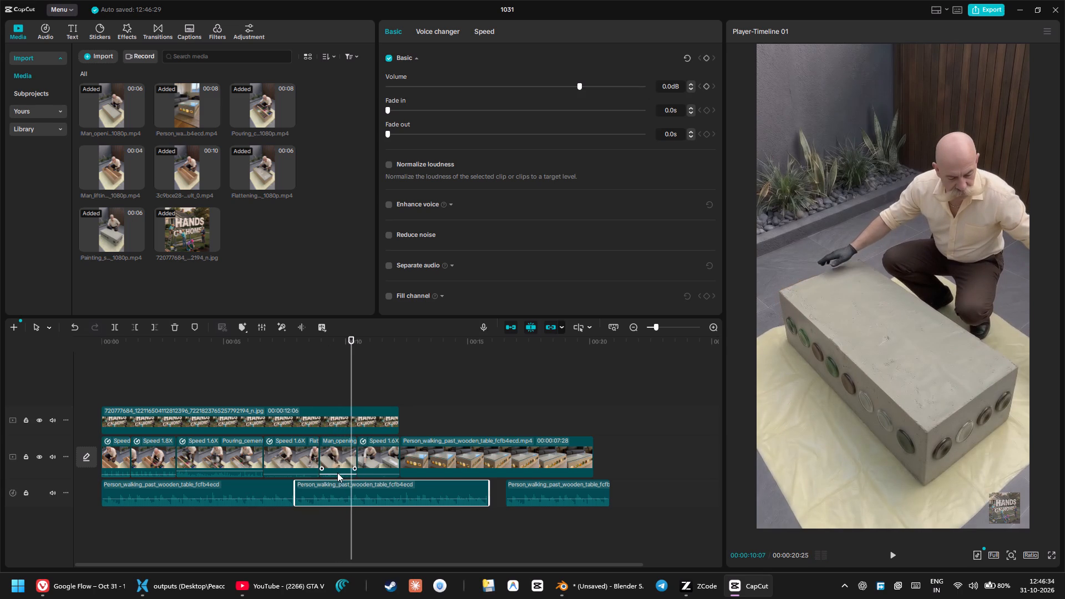
{"action": "left_click", "coordinate": [337, 475]}
{"action": "left_click", "coordinate": [337, 474]}
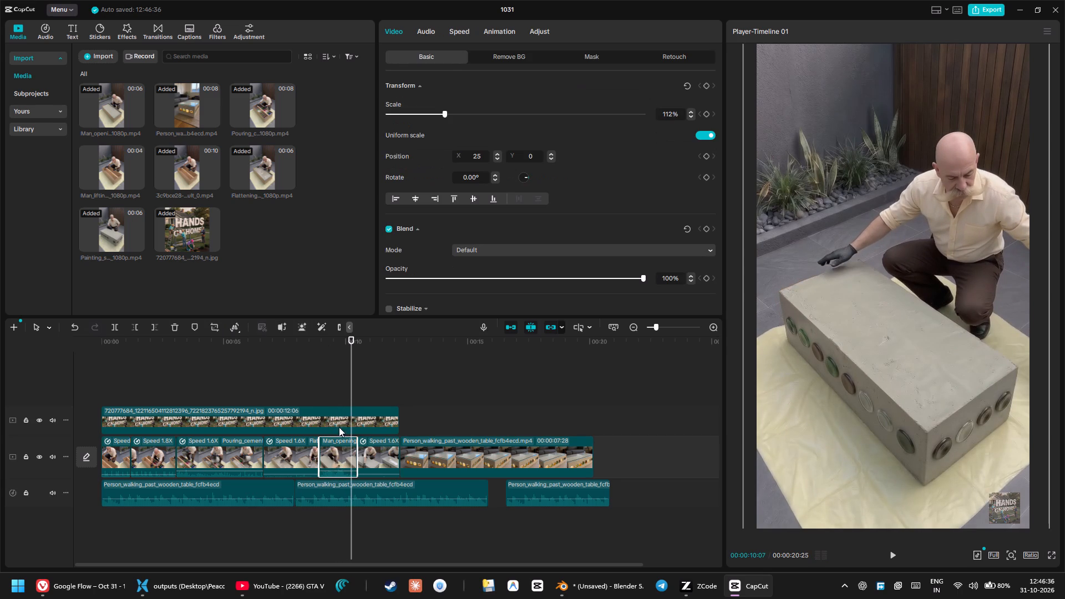
{"action": "left_click_drag", "start_coordinate": [320, 344], "coordinate": [307, 340]}
{"action": "key", "text": "space"}
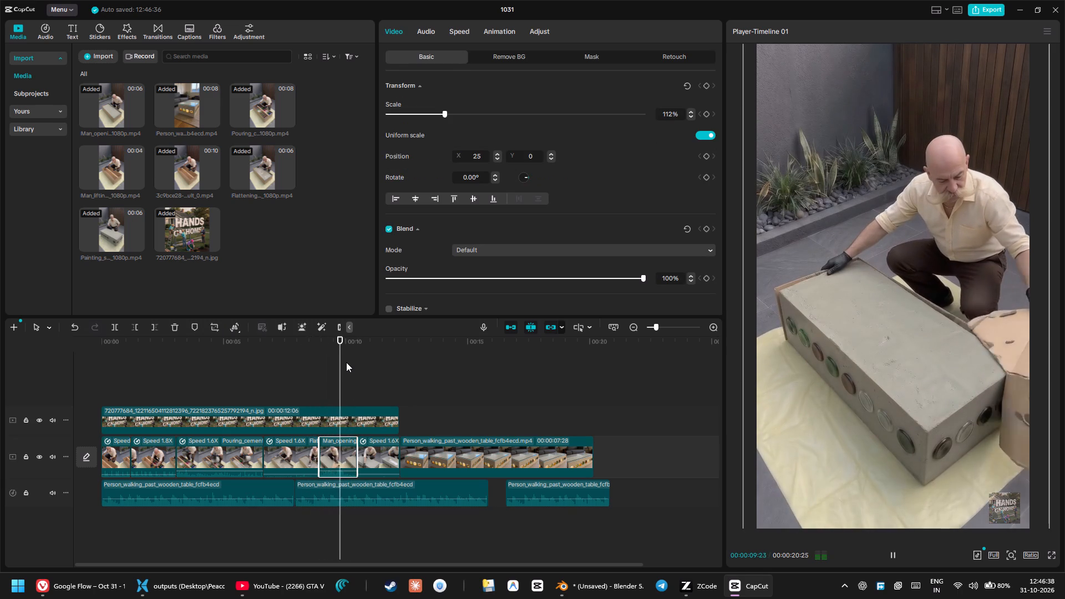
{"action": "key", "text": "space"}
{"action": "left_click", "coordinate": [334, 471]}
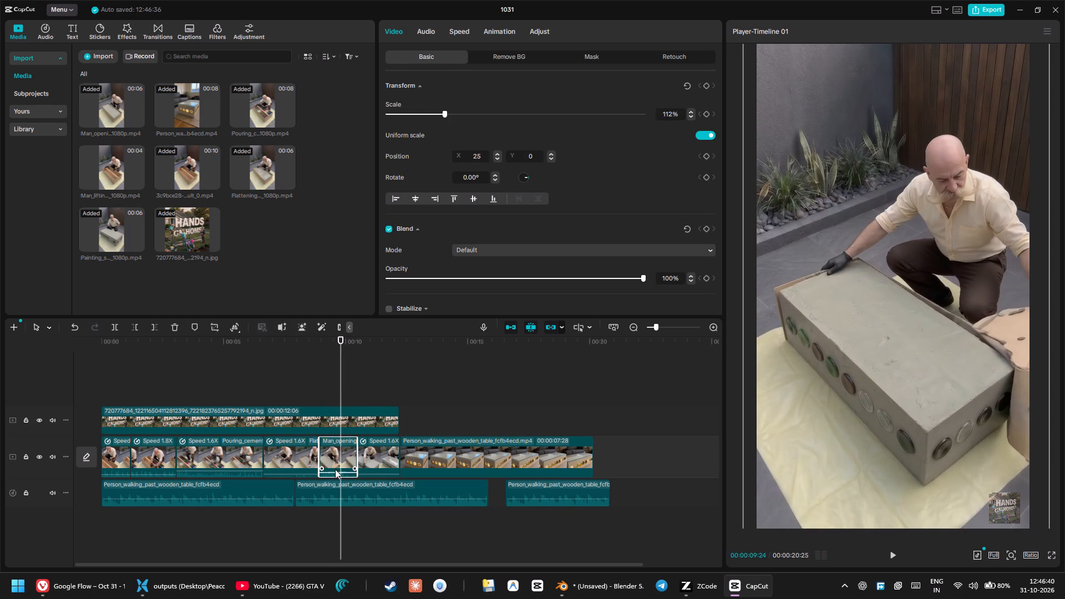
{"action": "left_click_drag", "start_coordinate": [319, 343], "coordinate": [301, 342]}
{"action": "key", "text": "space"}
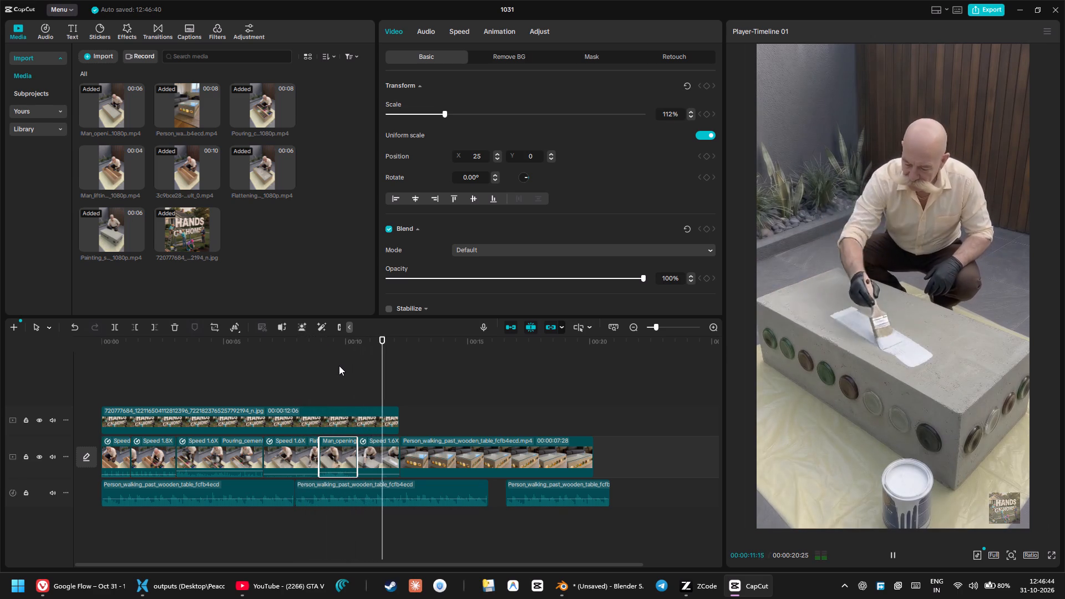
Slide the last audio clip back against the end of the second audio clip.
{"action": "left_click_drag", "start_coordinate": [567, 485], "coordinate": [552, 486]}
{"action": "key", "text": "space"}
{"action": "key", "text": "space"}
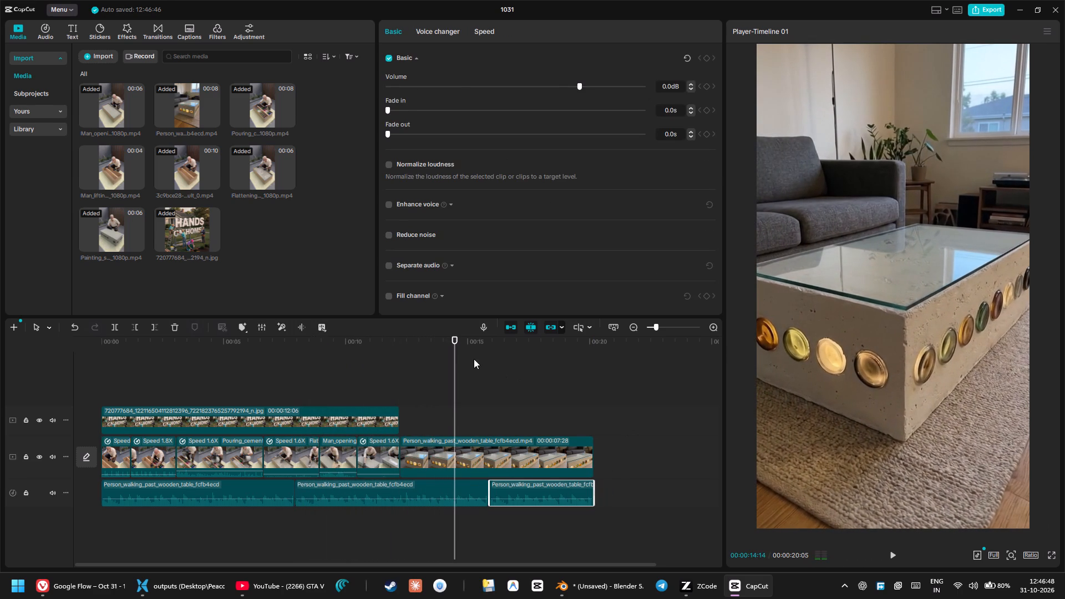
Set the first bottle-placing clip's speed to 2.16x.
{"action": "left_click_drag", "start_coordinate": [461, 354], "coordinate": [131, 353]}
{"action": "left_click_drag", "start_coordinate": [142, 359], "coordinate": [88, 358]}
{"action": "left_click", "coordinate": [118, 450]}
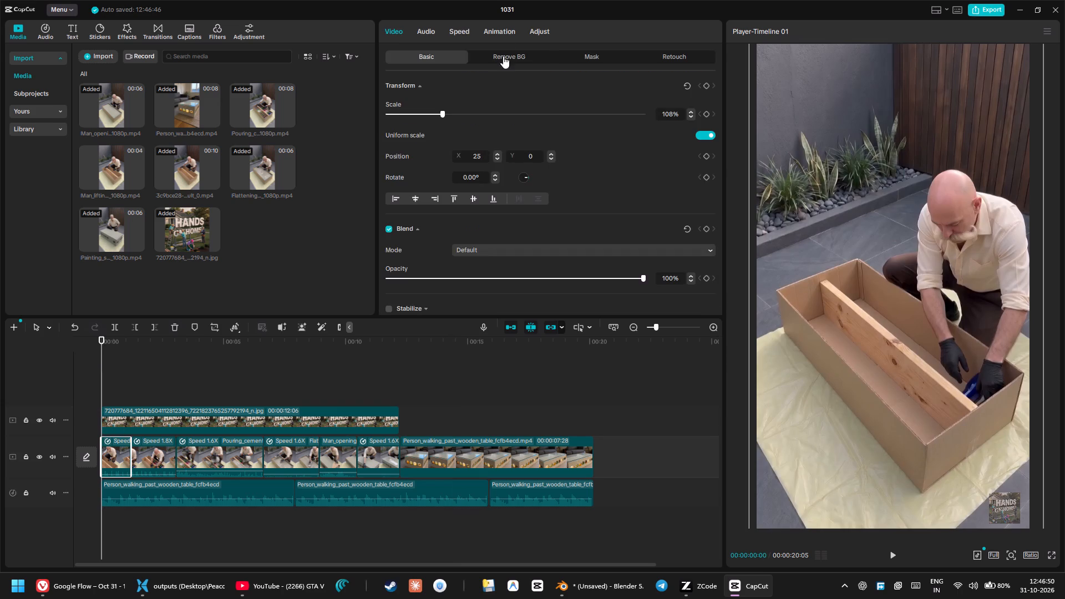
{"action": "left_click", "coordinate": [466, 32]}
{"action": "triple_click", "coordinate": [711, 103]}
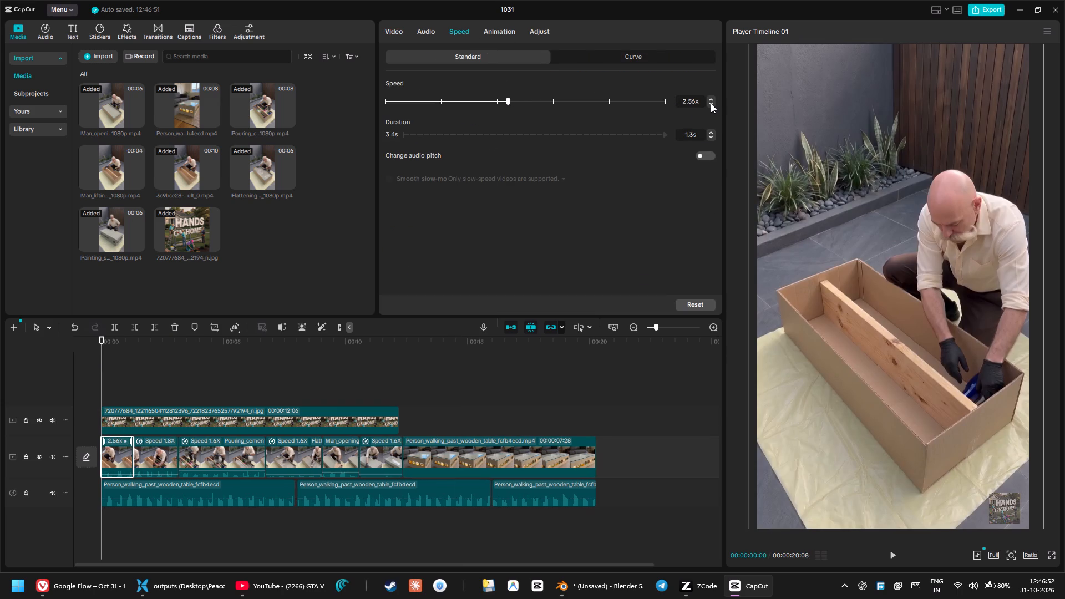
{"action": "triple_click", "coordinate": [711, 103]}
{"action": "left_click", "coordinate": [711, 103]}
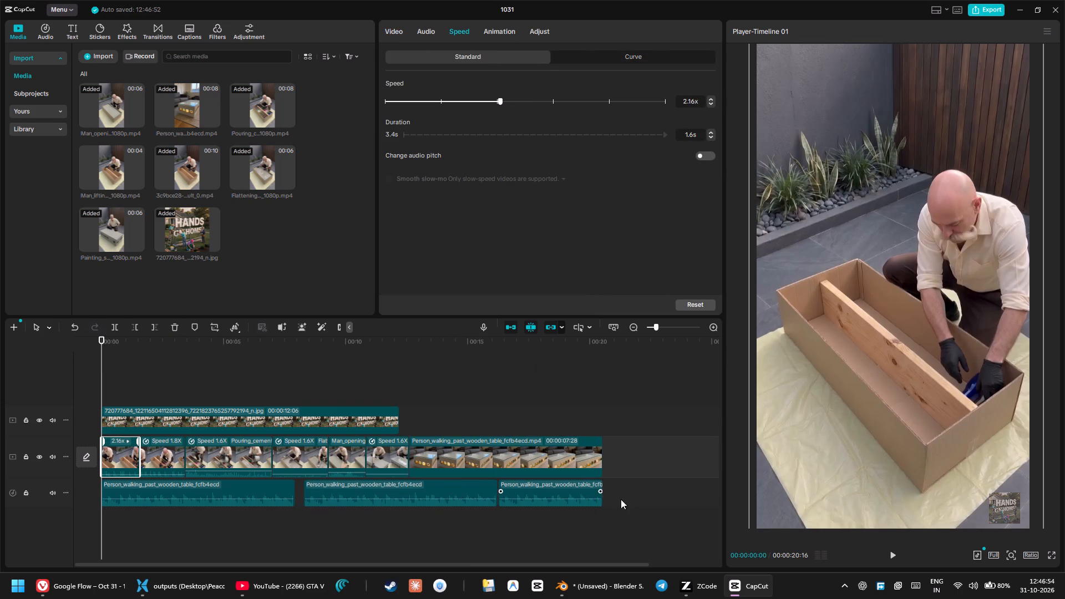
Delete the gap between the first and second audio clips.
{"action": "right_click", "coordinate": [625, 490]}
{"action": "left_click_drag", "start_coordinate": [536, 549], "coordinate": [530, 548]}
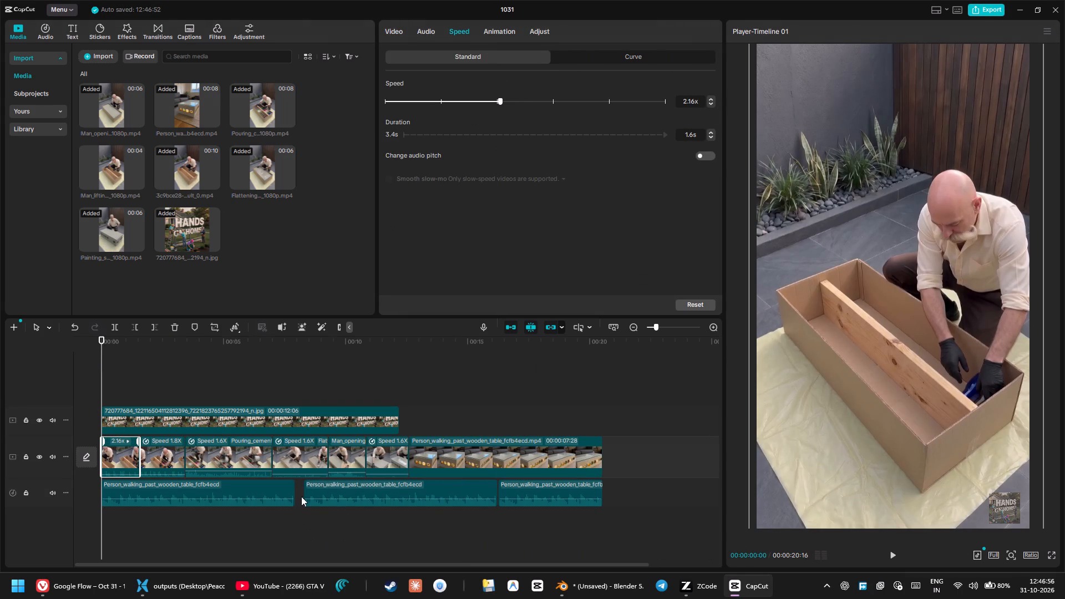
{"action": "right_click", "coordinate": [300, 494]}
{"action": "left_click", "coordinate": [311, 498]}
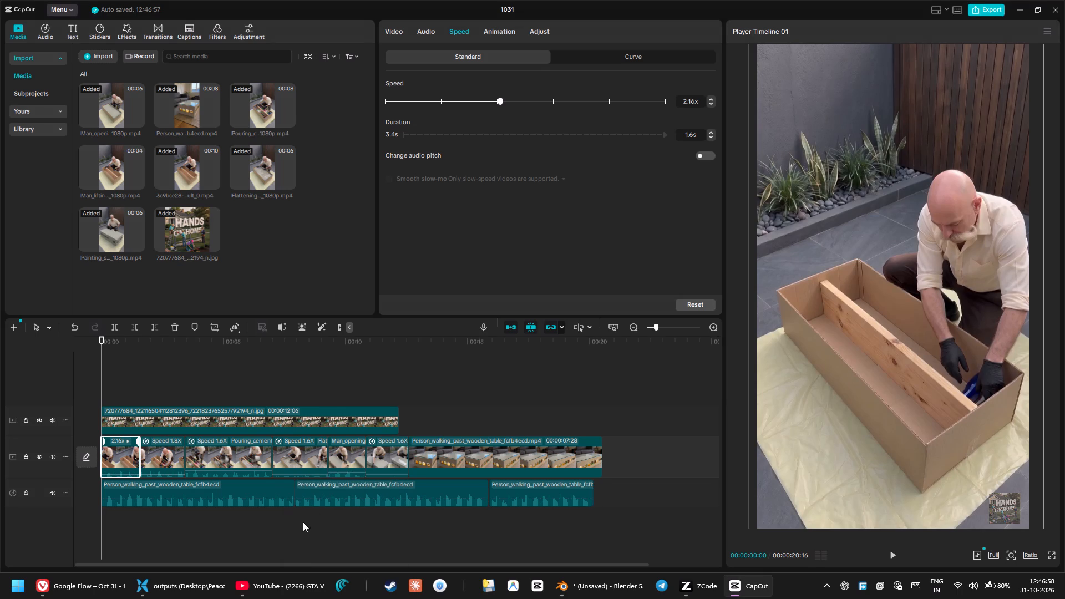
Play the video from the start to review the pacing through the cement shots, and return to the beginning.
{"action": "key", "text": "space"}
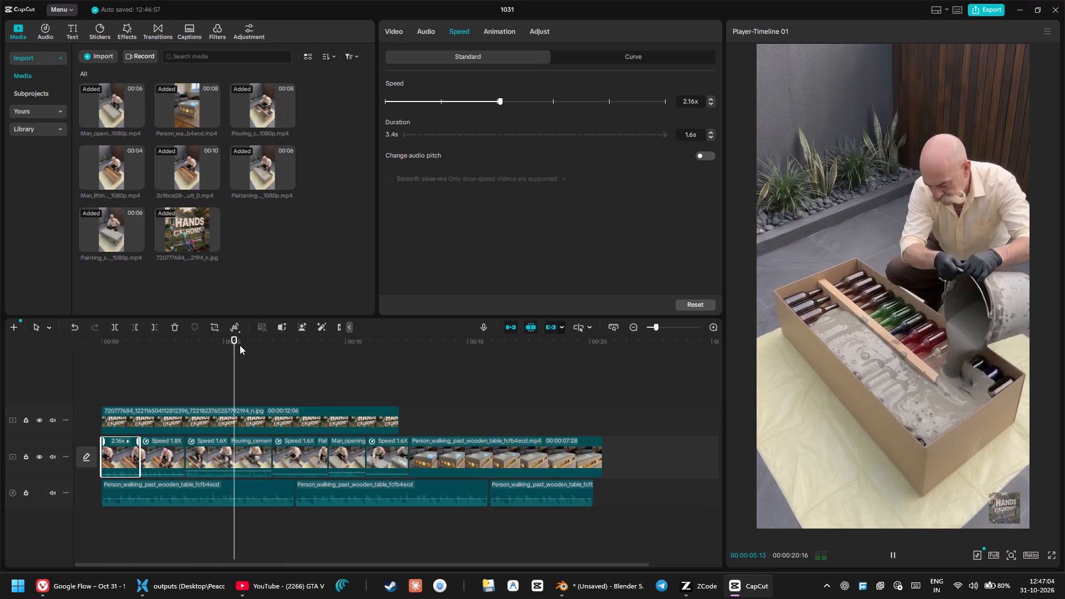
{"action": "key", "text": "space"}
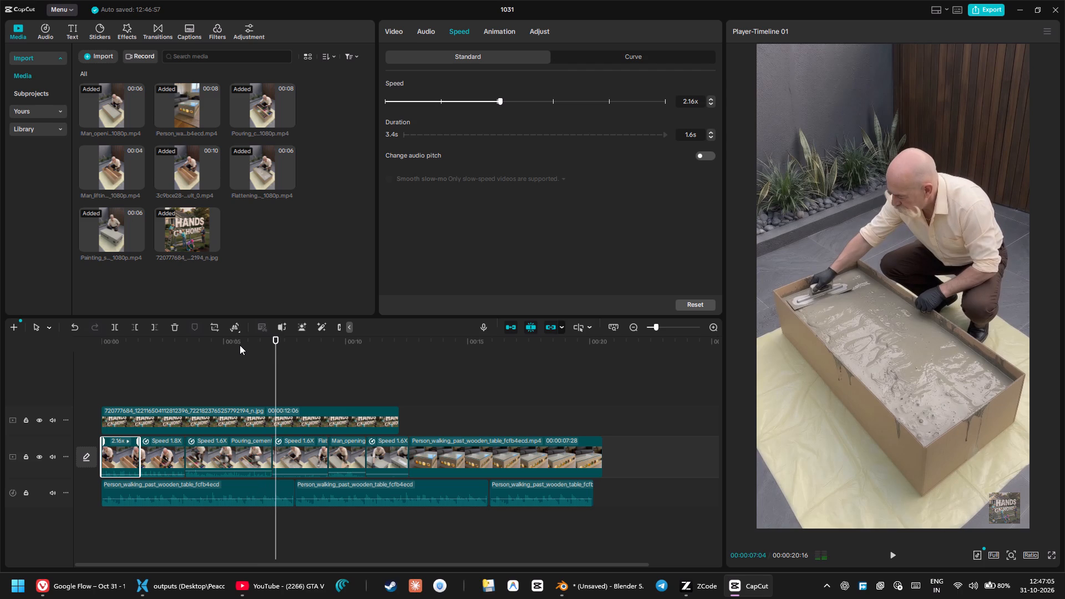
{"action": "left_click_drag", "start_coordinate": [235, 345], "coordinate": [76, 348]}
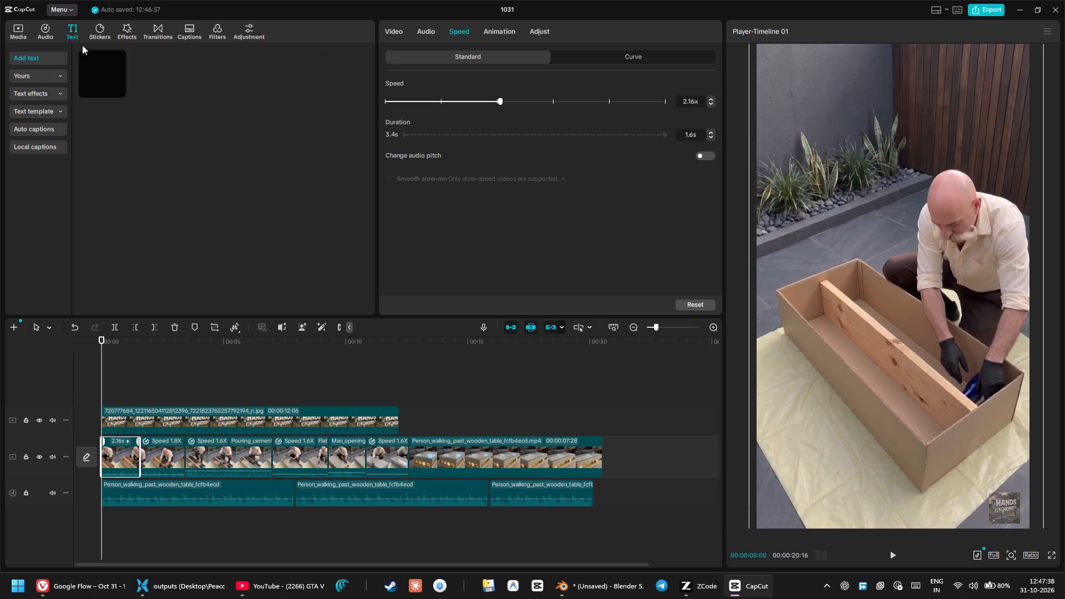
Add a default text clip at the start of the timeline and extend it to the end of the second video clip.
{"action": "left_click", "coordinate": [106, 82]}
{"action": "left_click", "coordinate": [119, 88]}
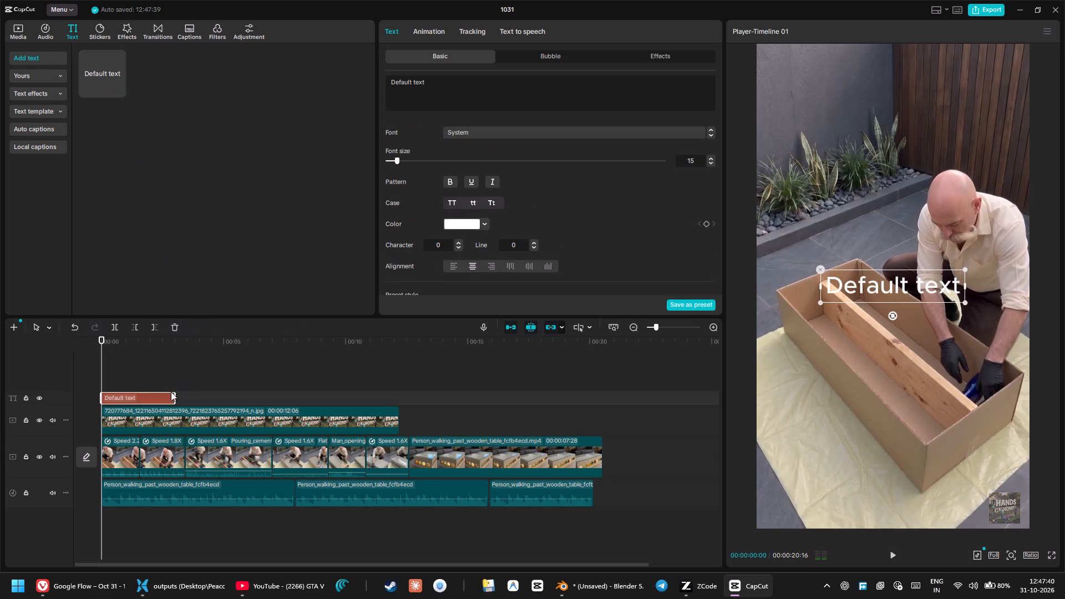
{"action": "left_click_drag", "start_coordinate": [174, 395], "coordinate": [199, 412]}
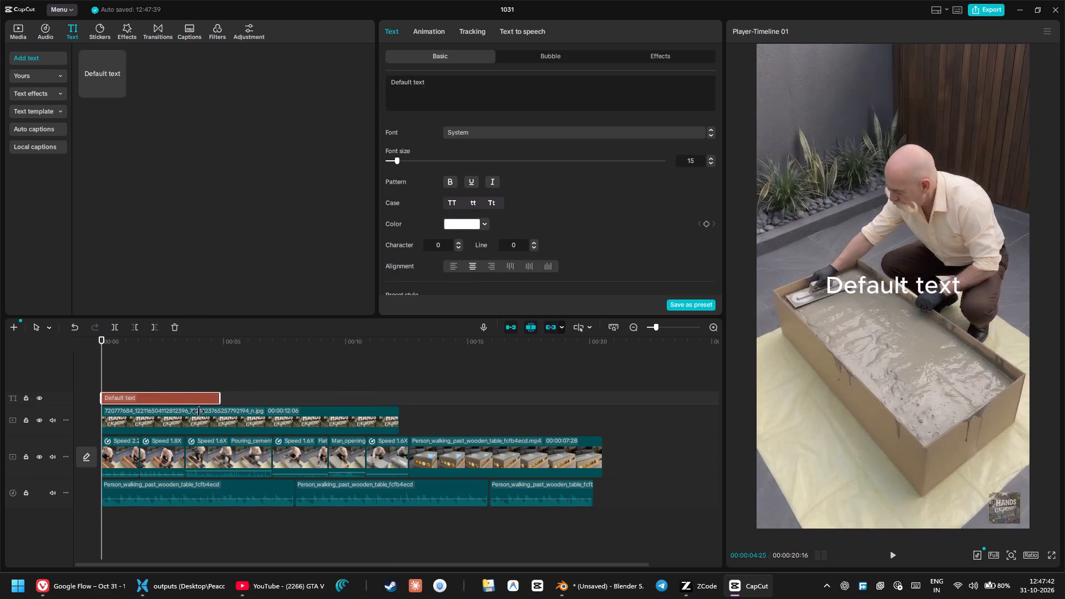
{"action": "left_click_drag", "start_coordinate": [199, 412], "coordinate": [187, 417]}
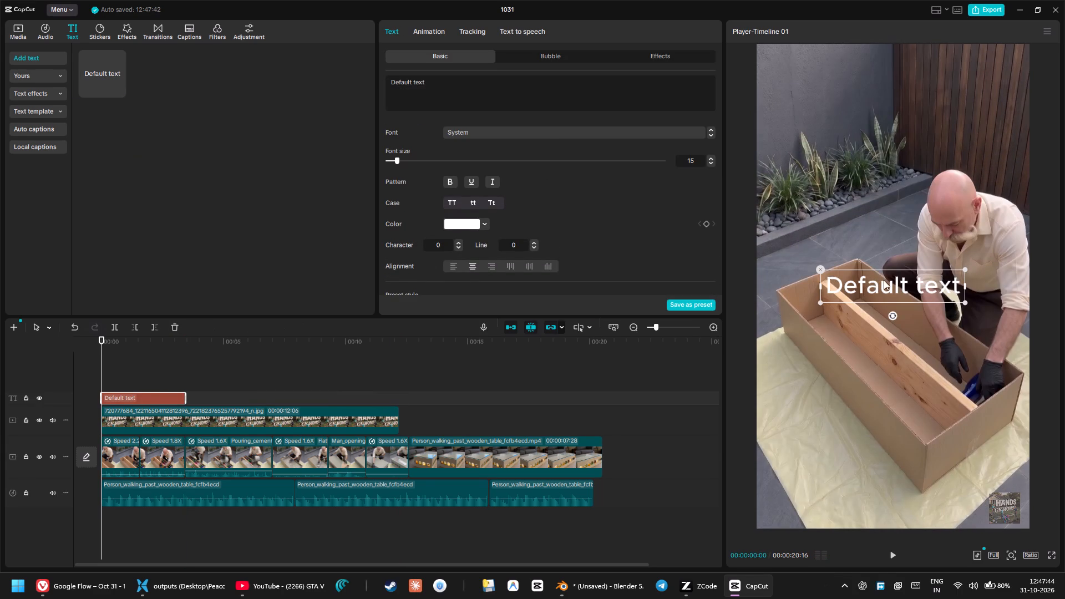
Replace the default text with the copied title "Wait Until You See This Glowing Coffee Table Come to Life!" including its emojis, in title case.
{"action": "left_click", "coordinate": [513, 95]}
{"action": "key", "text": "ctrl+a"}
{"action": "key", "text": "ctrl+v"}
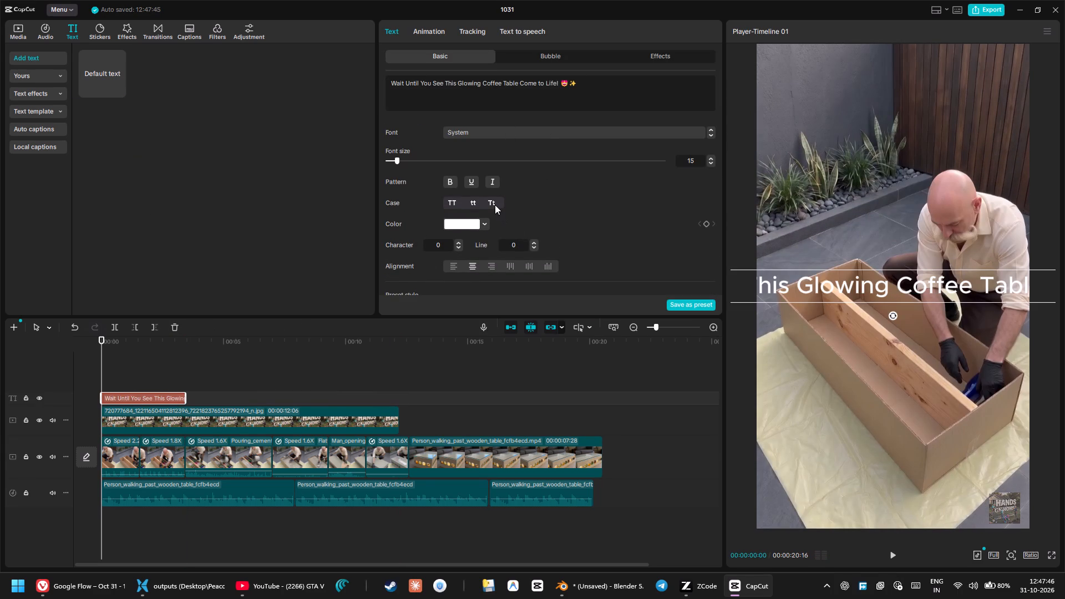
{"action": "left_click", "coordinate": [495, 205]}
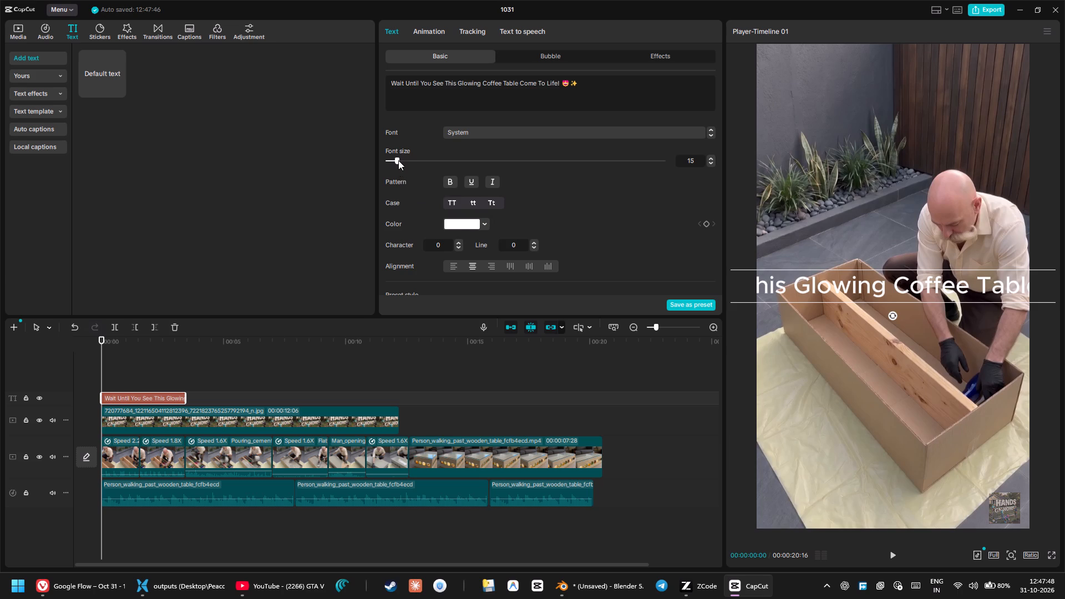
Reduce the title's font size to 10 and move it up to just above the man's head.
{"action": "left_click_drag", "start_coordinate": [398, 160], "coordinate": [393, 160]}
{"action": "left_click_drag", "start_coordinate": [994, 282], "coordinate": [945, 163]}
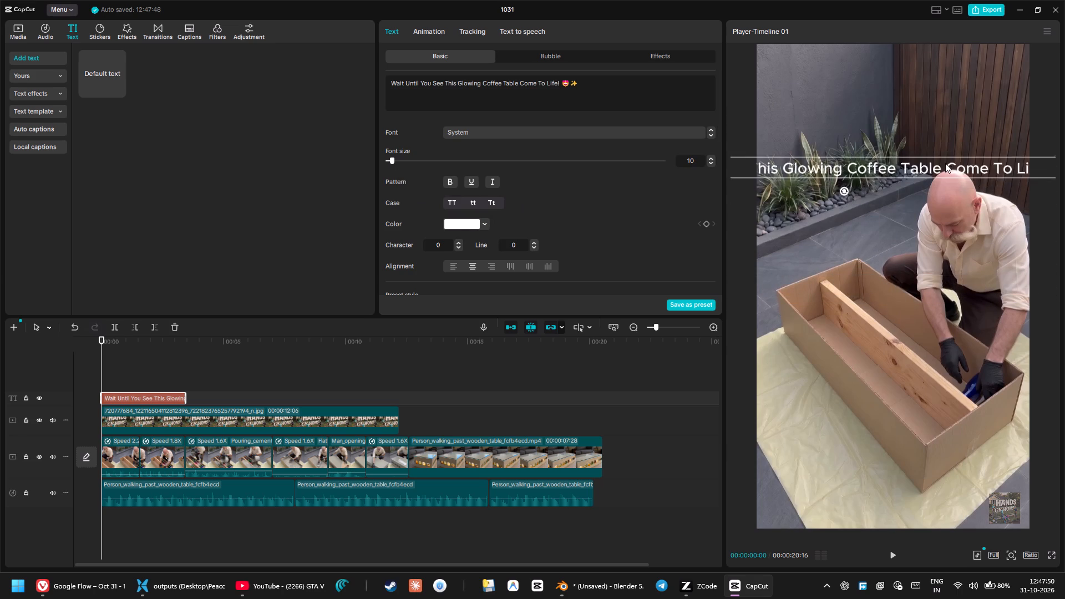
Reduce the "Wait Until You See This Glowing Coffee Table Come To Life!" title to font size 5 and place it above the man's head.
{"action": "left_click_drag", "start_coordinate": [945, 163], "coordinate": [944, 157]}
{"action": "left_click_drag", "start_coordinate": [391, 158], "coordinate": [384, 156]}
{"action": "left_click_drag", "start_coordinate": [855, 160], "coordinate": [907, 126]}
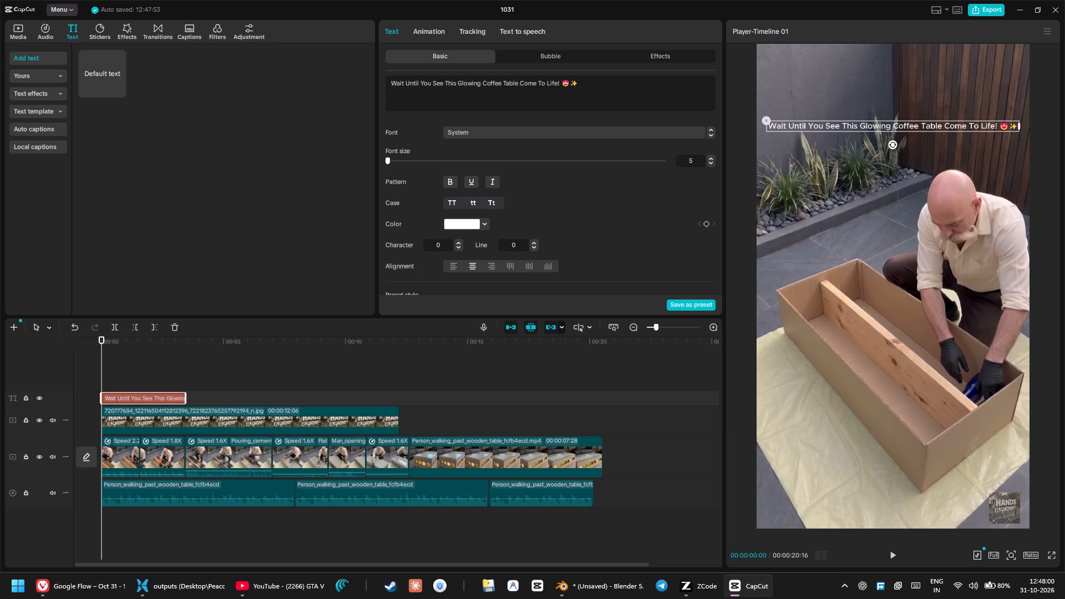
Break the title into two lines after "Wait Until You See This".
{"action": "left_click", "coordinate": [456, 82]}
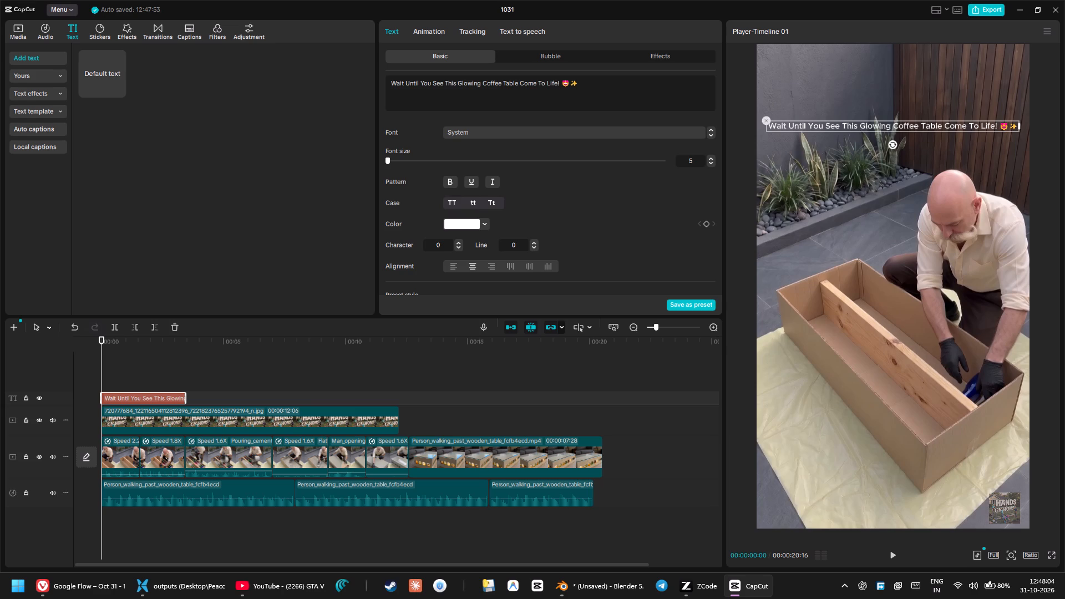
{"action": "left_click", "coordinate": [458, 83]}
{"action": "key", "text": "Return"}
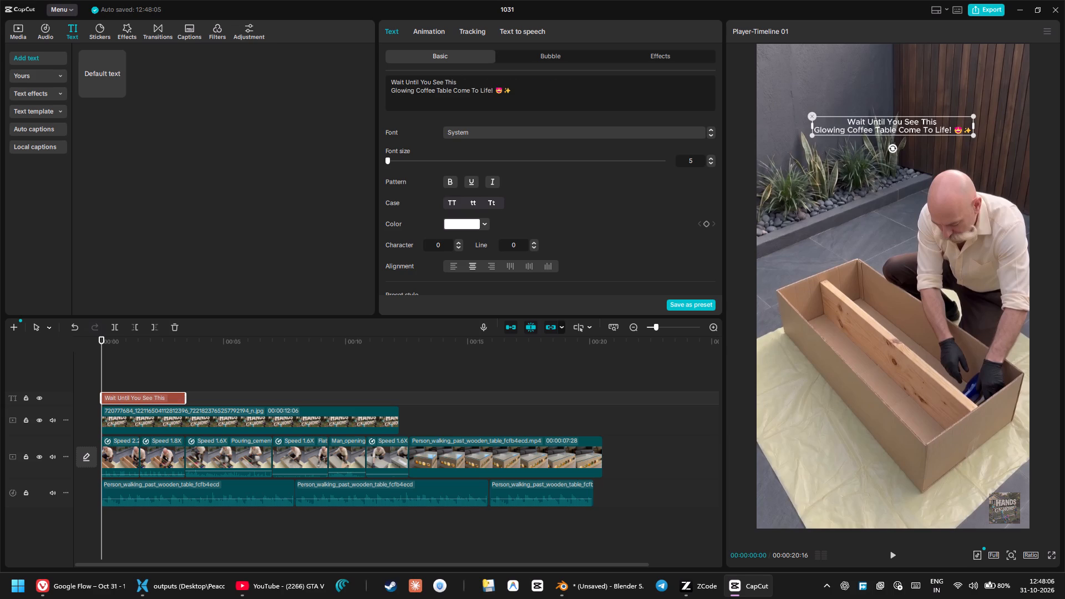
Enlarge the two-line title to nearly the full frame width and move it slightly higher.
{"action": "left_click_drag", "start_coordinate": [972, 136], "coordinate": [1031, 186]}
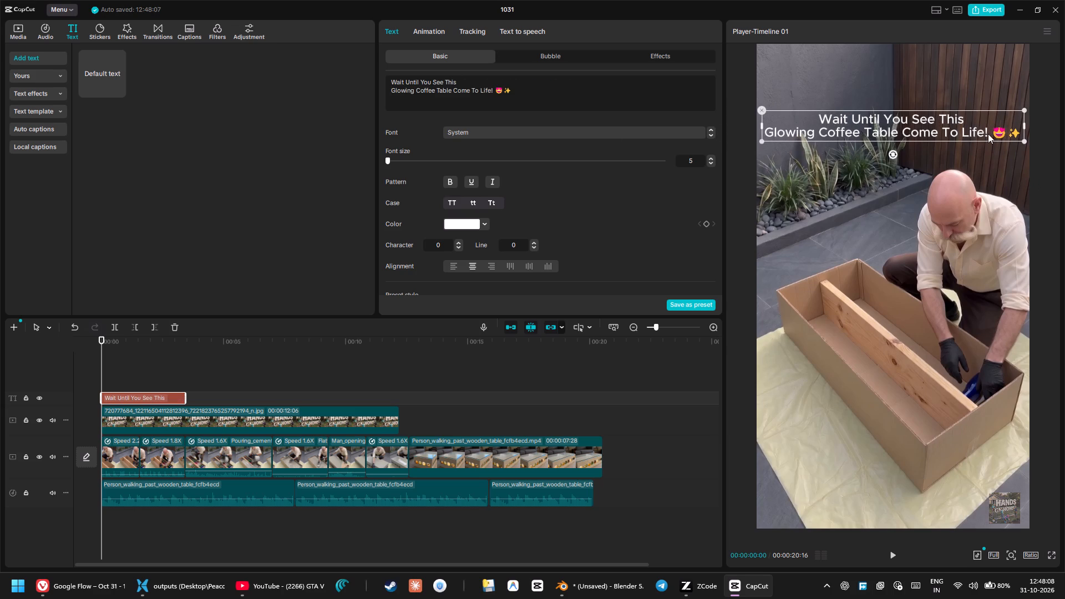
{"action": "left_click_drag", "start_coordinate": [988, 134], "coordinate": [988, 120]}
Remove the two emojis from the end of the title and enlarge the text to the full frame width.
{"action": "left_click_drag", "start_coordinate": [515, 94], "coordinate": [502, 92]}
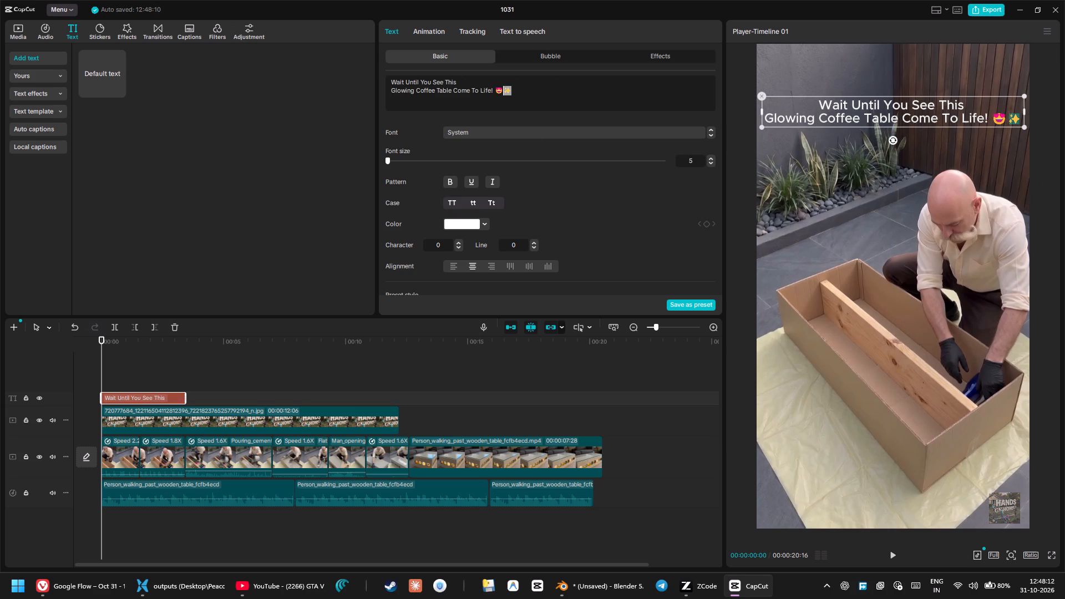
{"action": "left_click_drag", "start_coordinate": [502, 92], "coordinate": [496, 90]}
{"action": "key", "text": "BackSpace"}
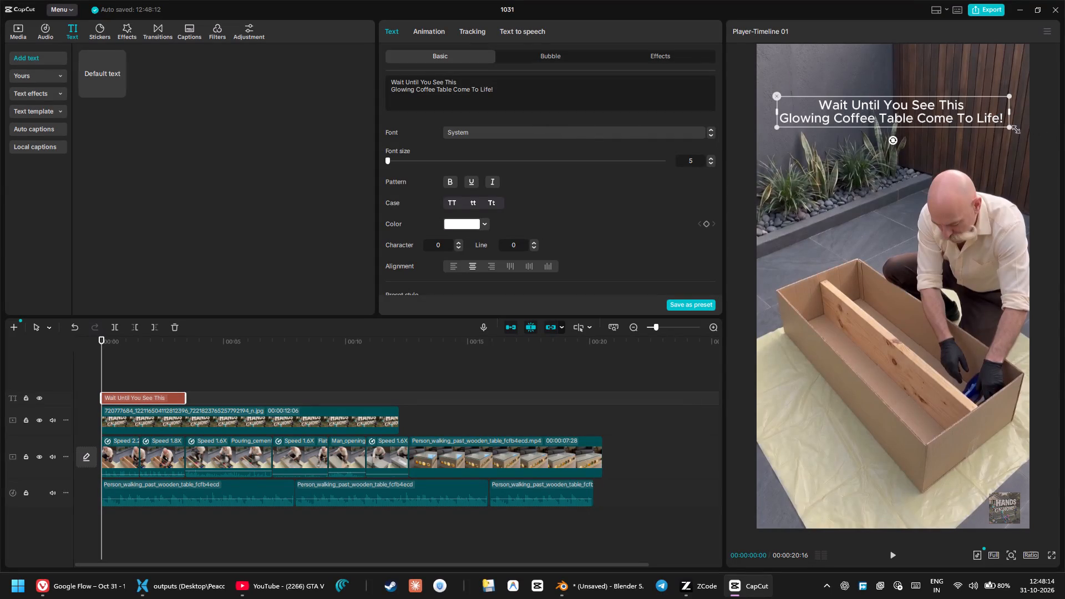
{"action": "left_click_drag", "start_coordinate": [1012, 127], "coordinate": [1041, 139]}
{"action": "left_click", "coordinate": [990, 114]}
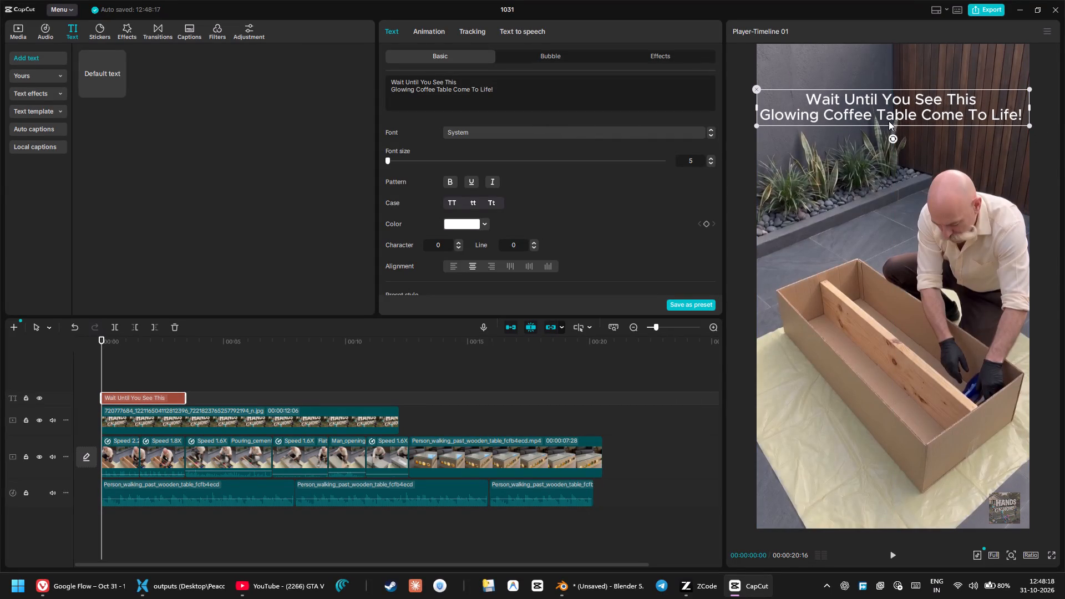
Add a stroke and a shadow with 48% blurriness to the title text.
{"action": "scroll", "coordinate": [450, 241], "scroll_direction": "down", "scroll_amount": 4}
{"action": "scroll", "coordinate": [423, 212], "scroll_direction": "up", "scroll_amount": 3}
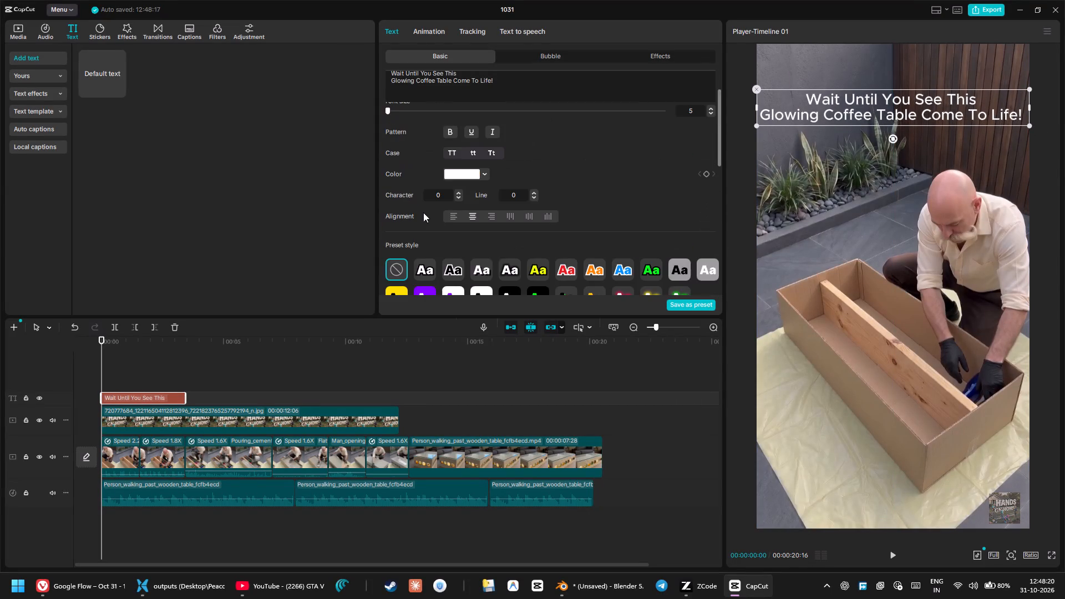
{"action": "scroll", "coordinate": [438, 217], "scroll_direction": "down", "scroll_amount": 7}
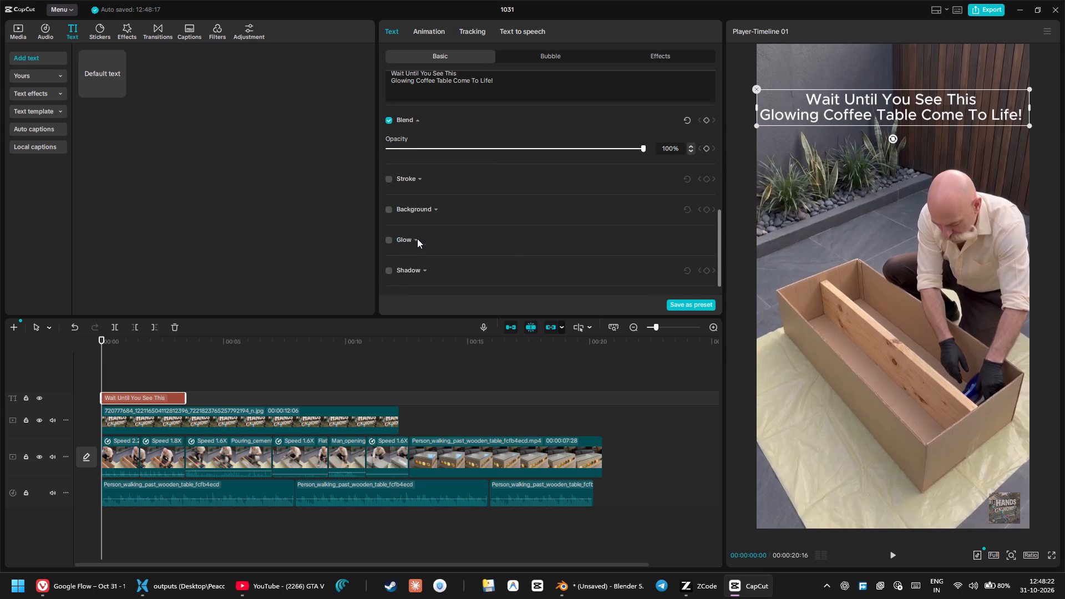
{"action": "scroll", "coordinate": [417, 238], "scroll_direction": "up", "scroll_amount": 6}
{"action": "scroll", "coordinate": [417, 238], "scroll_direction": "down", "scroll_amount": 6}
{"action": "left_click", "coordinate": [388, 270]}
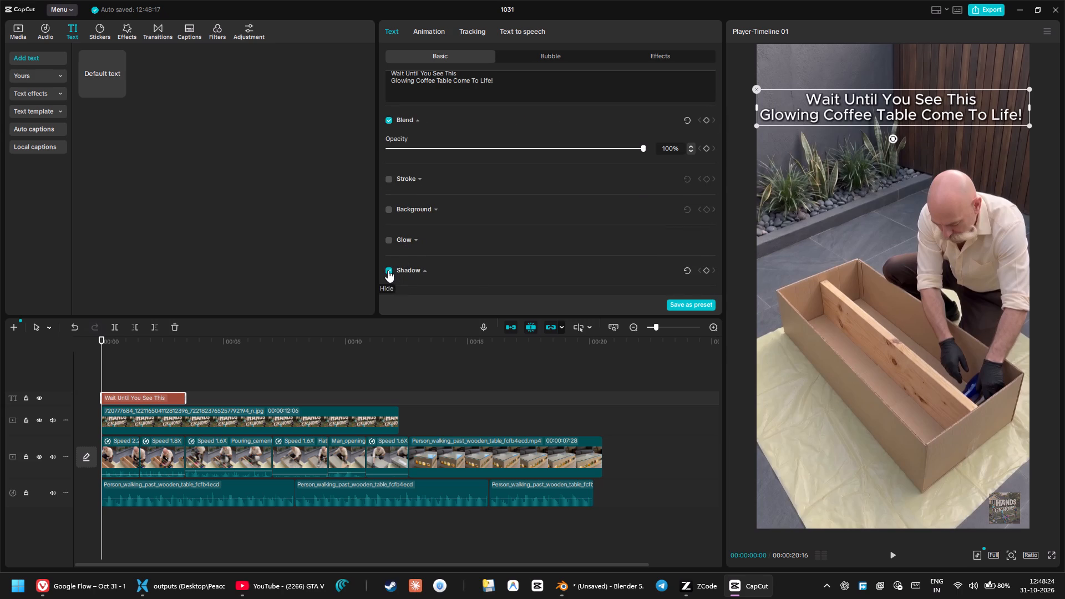
{"action": "scroll", "coordinate": [489, 262], "scroll_direction": "down", "scroll_amount": 3}
{"action": "scroll", "coordinate": [439, 200], "scroll_direction": "up", "scroll_amount": 2}
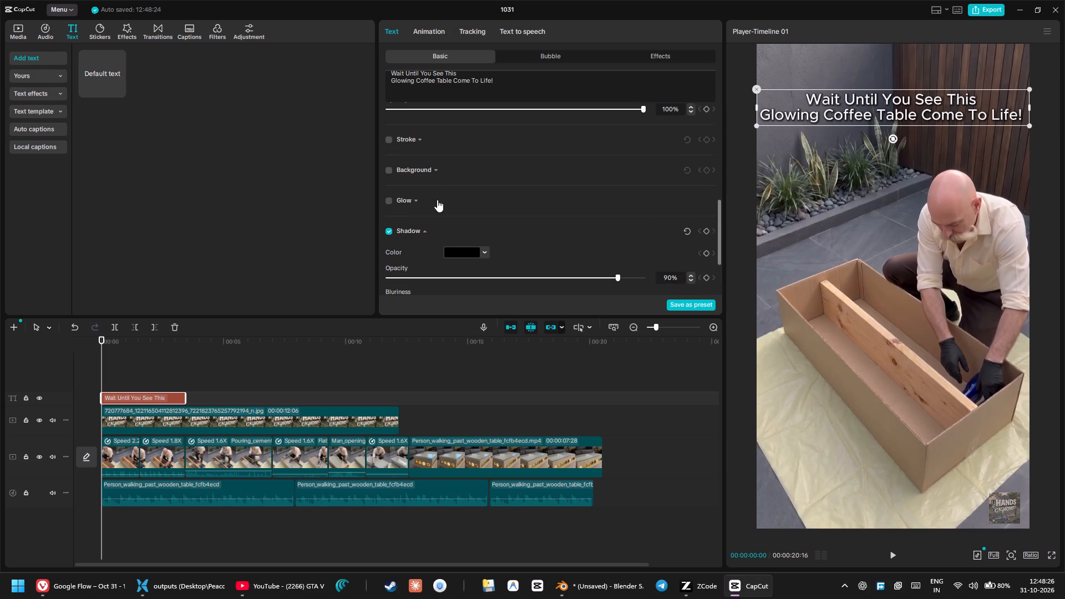
{"action": "left_click", "coordinate": [390, 140]}
{"action": "scroll", "coordinate": [490, 205], "scroll_direction": "down", "scroll_amount": 4}
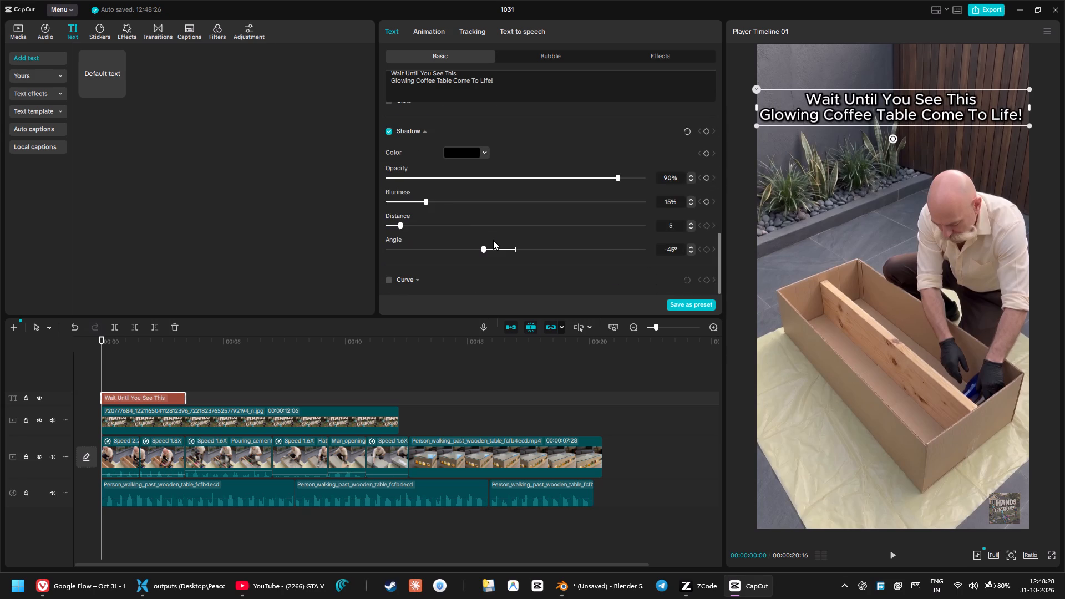
{"action": "left_click_drag", "start_coordinate": [433, 200], "coordinate": [511, 205]}
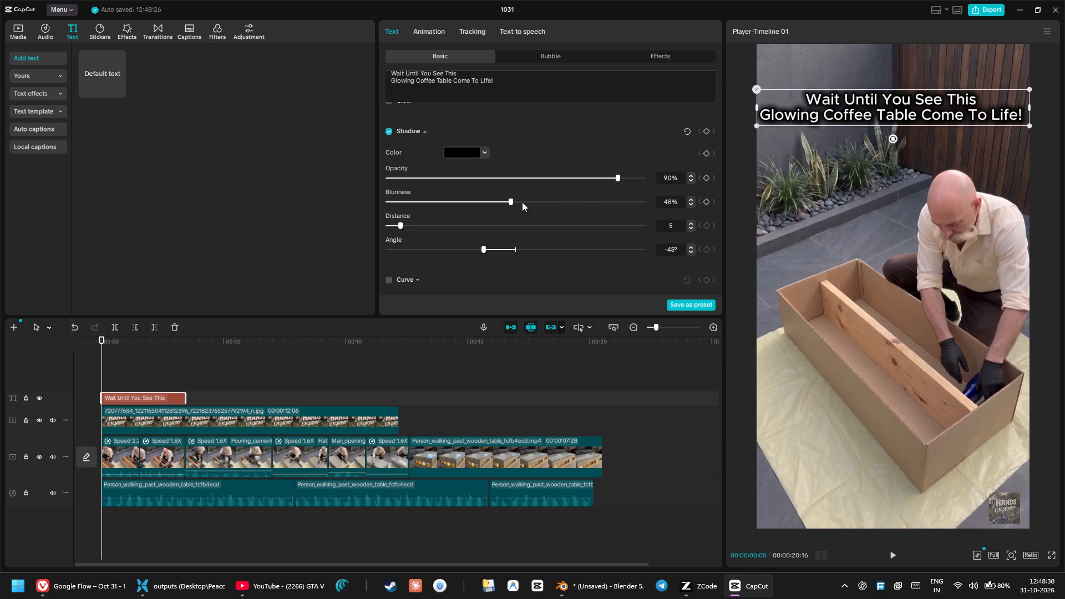
{"action": "left_click", "coordinate": [673, 364]}
{"action": "left_click_drag", "start_coordinate": [331, 351], "coordinate": [0, 367]}
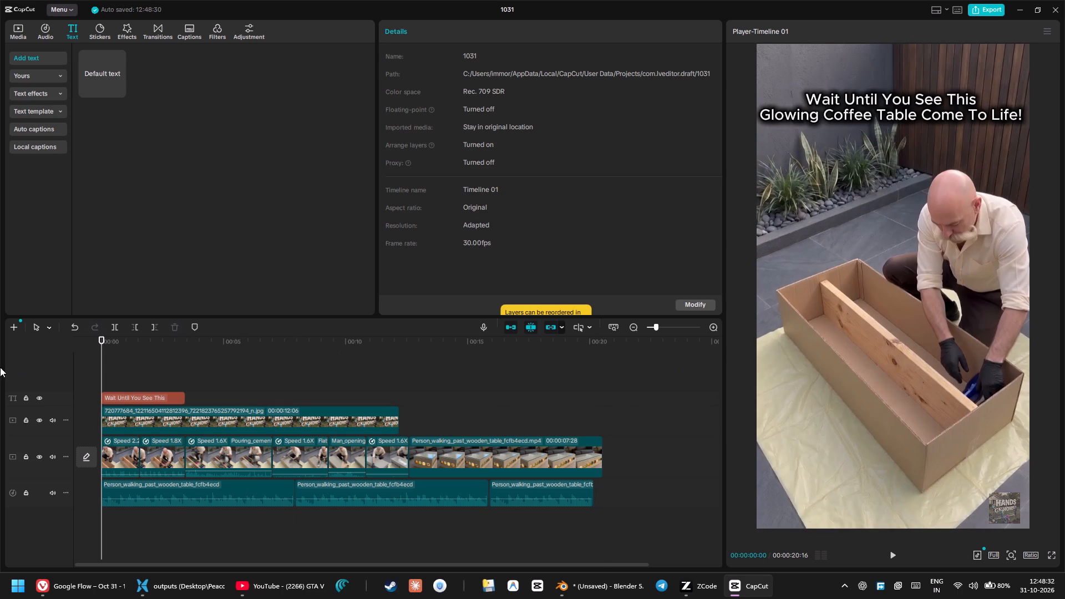
Shrink the title slightly so it clears the frame edges and move it a little lower, horizontally centred.
{"action": "left_click", "coordinate": [930, 110]}
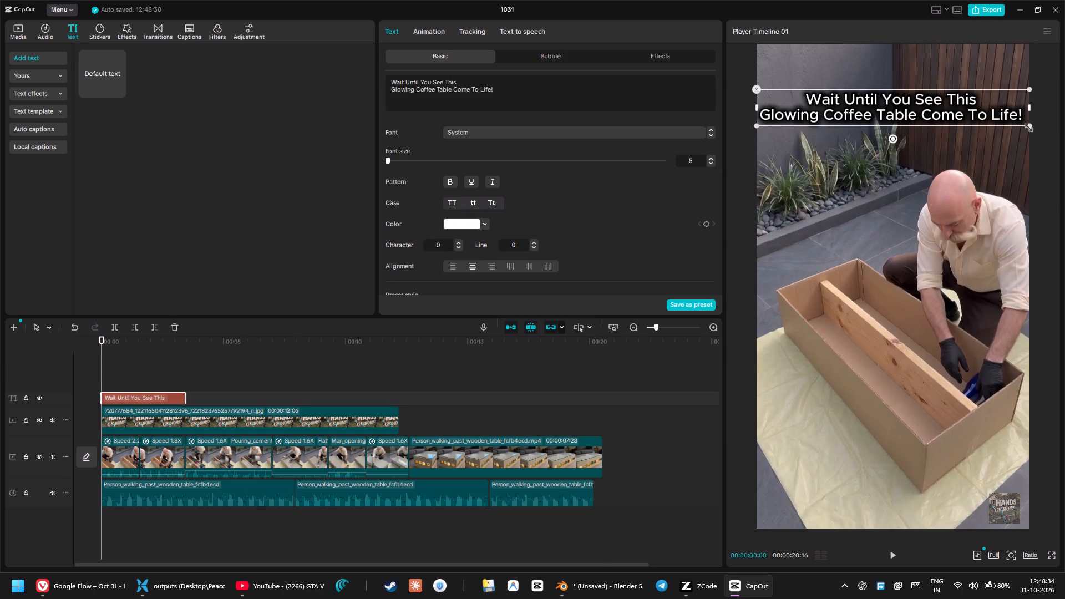
{"action": "left_click_drag", "start_coordinate": [1026, 126], "coordinate": [1011, 118]}
{"action": "left_click_drag", "start_coordinate": [999, 109], "coordinate": [999, 115]}
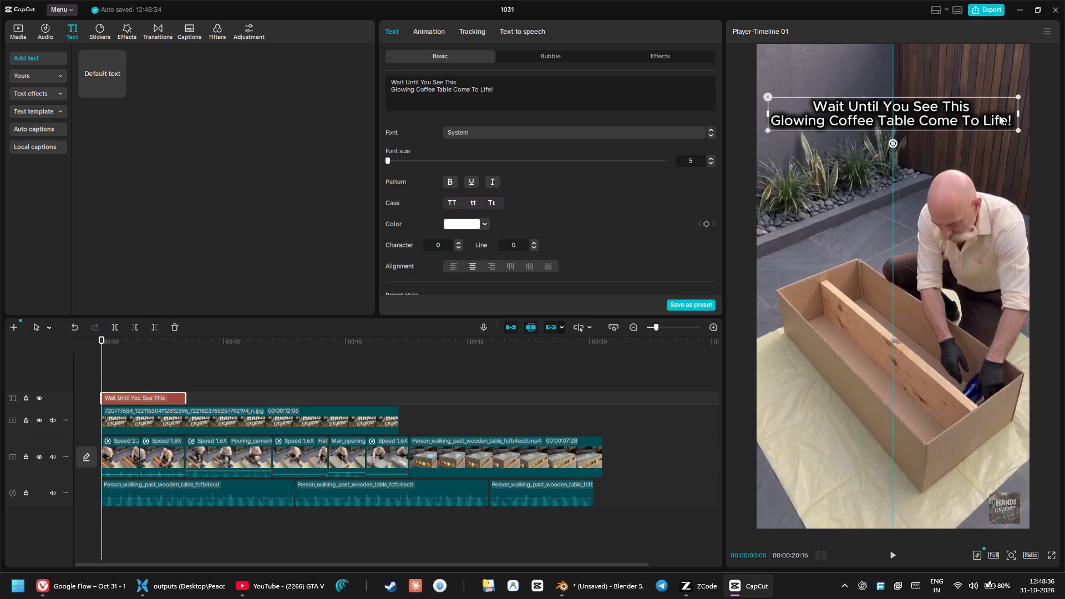
{"action": "left_click", "coordinate": [1044, 233]}
Play the opening seconds to check the title over the first clips.
{"action": "key", "text": "space"}
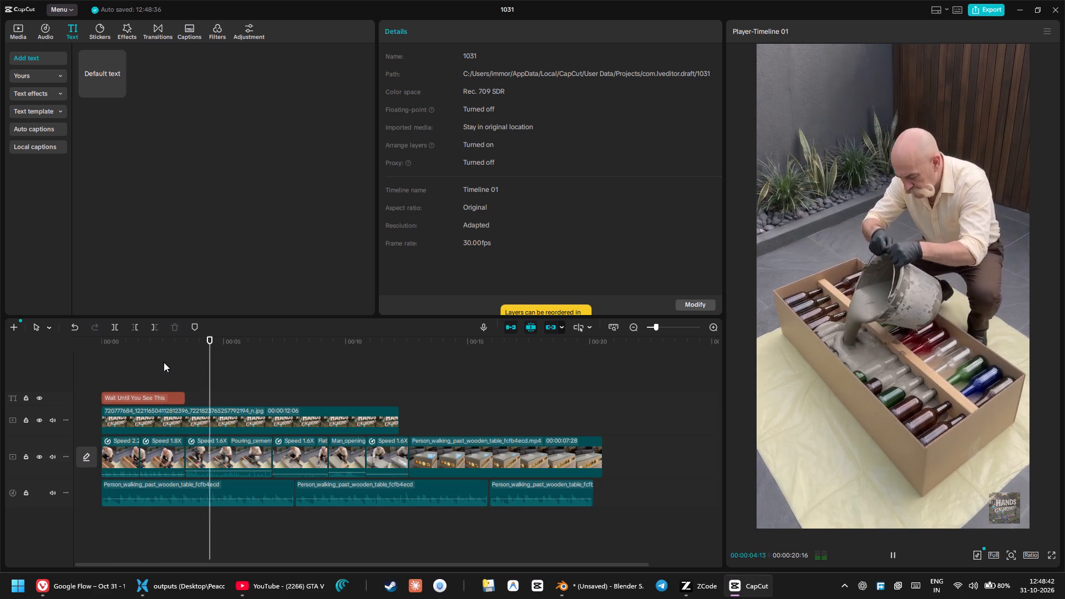
{"action": "key", "text": "space"}
{"action": "left_click_drag", "start_coordinate": [164, 342], "coordinate": [134, 340]}
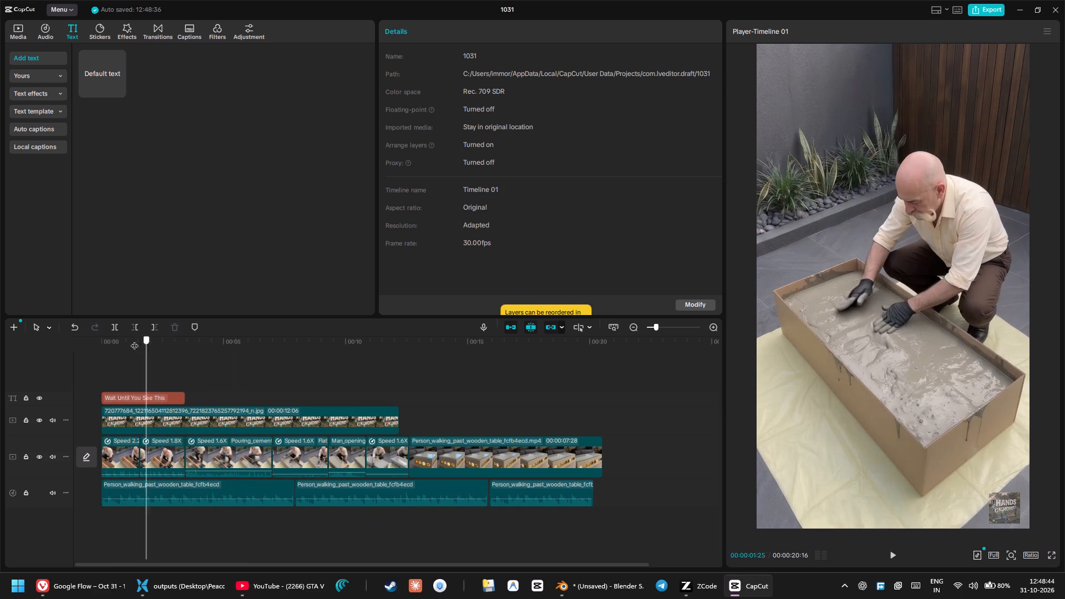
{"action": "left_click_drag", "start_coordinate": [134, 340], "coordinate": [74, 336]}
Set the title in all capitals and scale it to fit the frame width.
{"action": "left_click", "coordinate": [949, 117]}
{"action": "scroll", "coordinate": [544, 217], "scroll_direction": "up", "scroll_amount": 4}
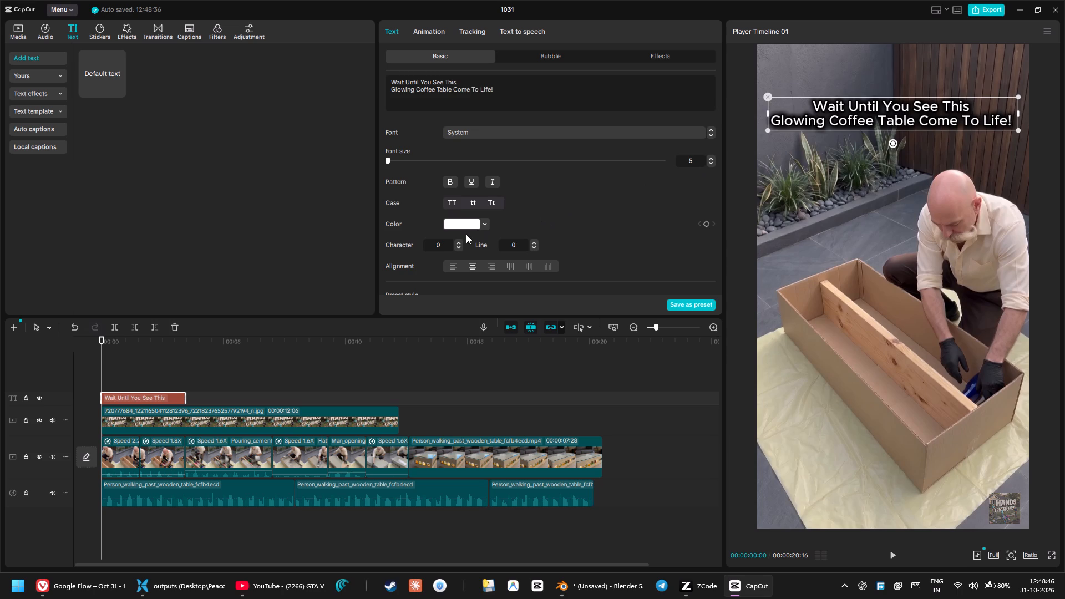
{"action": "left_click", "coordinate": [450, 200]}
{"action": "left_click_drag", "start_coordinate": [1036, 129], "coordinate": [1022, 120]}
{"action": "left_click", "coordinate": [1058, 171]}
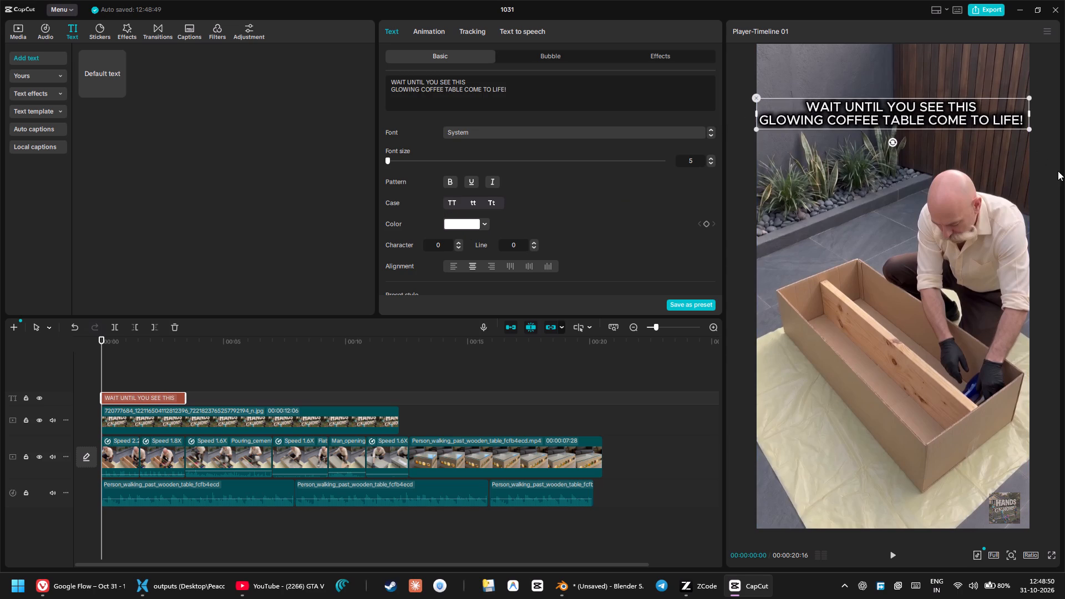
{"action": "left_click", "coordinate": [1058, 196]}
{"action": "left_click", "coordinate": [1043, 294]}
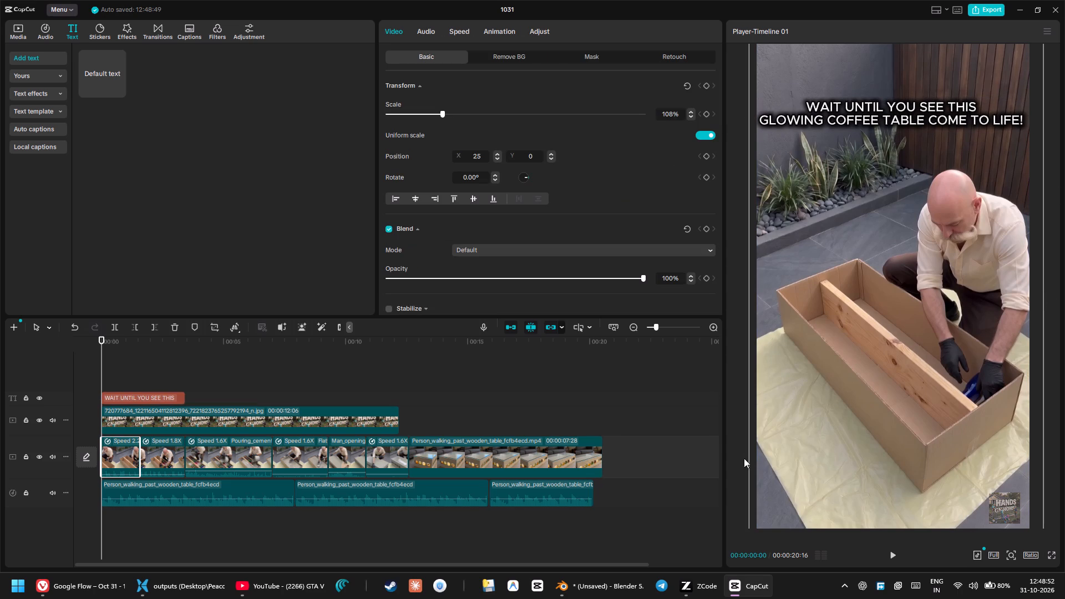
Extend the last audio clip to the end of the video at 00:00:20:16.
{"action": "left_click", "coordinate": [720, 432]}
{"action": "left_click", "coordinate": [687, 530]}
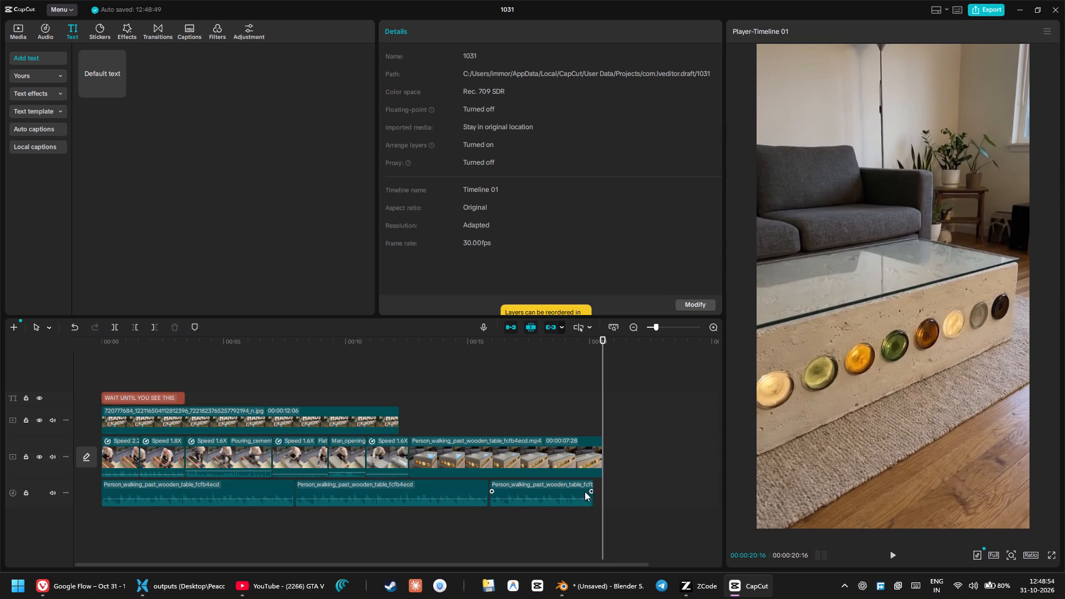
{"action": "left_click", "coordinate": [585, 491]}
{"action": "left_click_drag", "start_coordinate": [594, 496], "coordinate": [600, 499]}
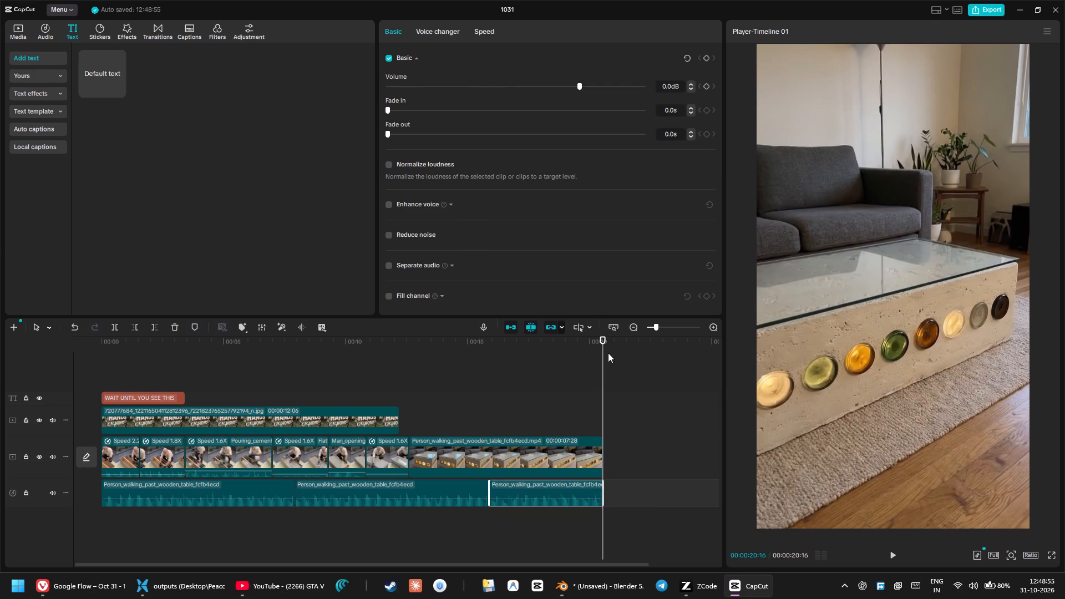
Play the edit from the start to review the title and audio.
{"action": "left_click_drag", "start_coordinate": [596, 346], "coordinate": [89, 351]}
{"action": "key", "text": "space"}
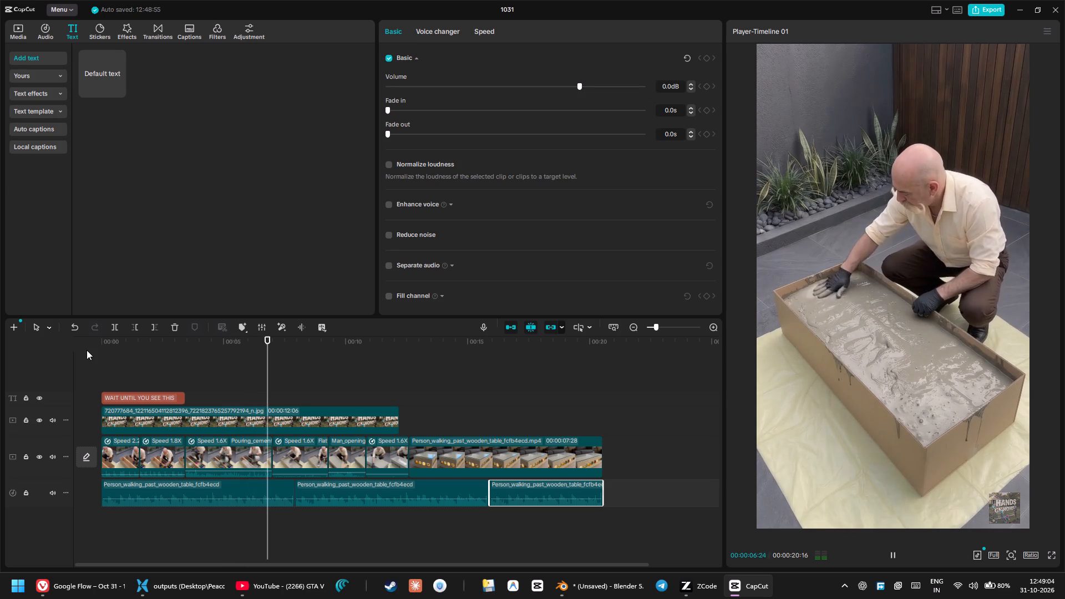
{"action": "key", "text": "space"}
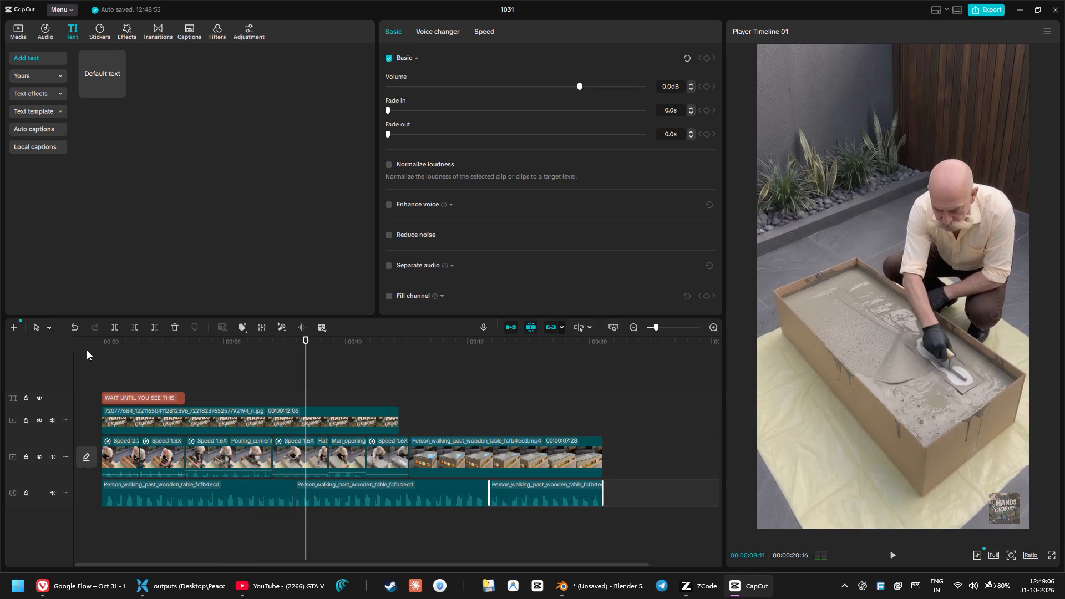
{"action": "left_click_drag", "start_coordinate": [109, 341], "coordinate": [76, 337]}
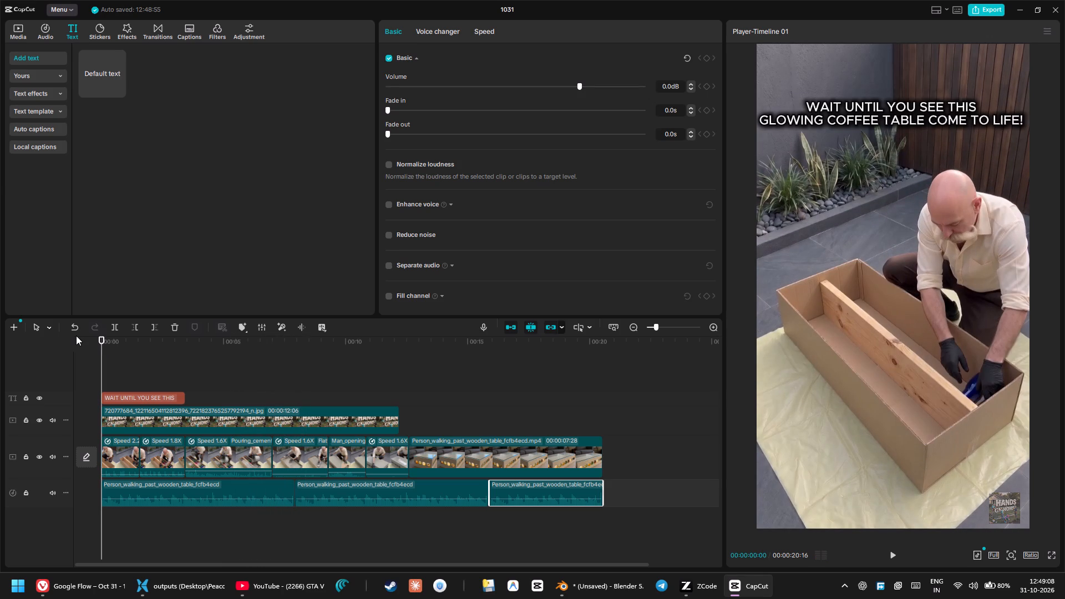
{"action": "left_click", "coordinate": [98, 591]}
{"action": "scroll", "coordinate": [438, 272], "scroll_direction": "down", "scroll_amount": 4}
{"action": "scroll", "coordinate": [545, 382], "scroll_direction": "down", "scroll_amount": 4}
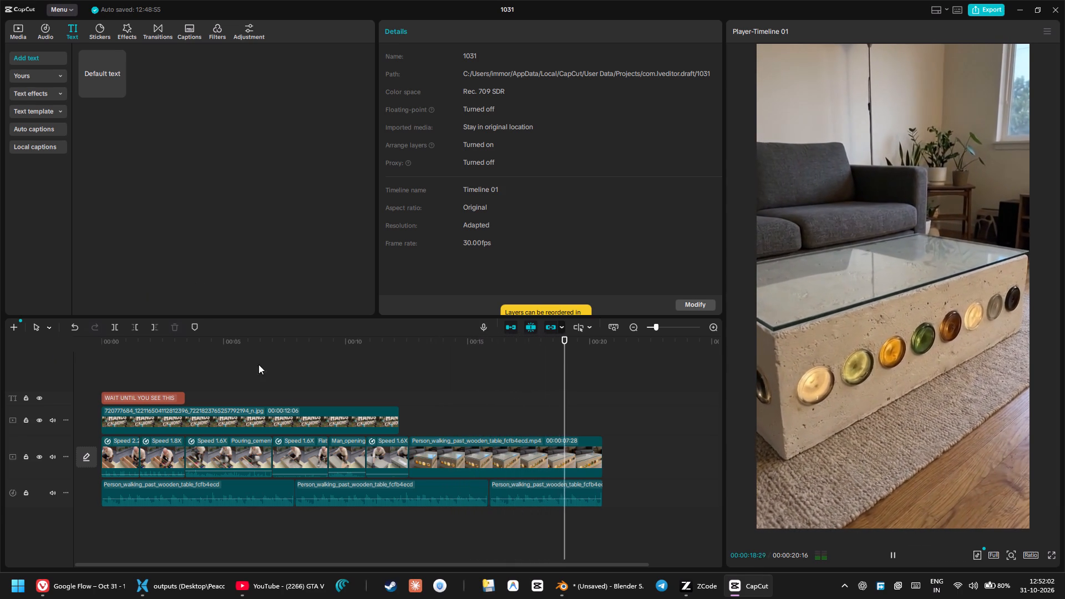
{"action": "left_click_drag", "start_coordinate": [599, 339], "coordinate": [415, 358]}
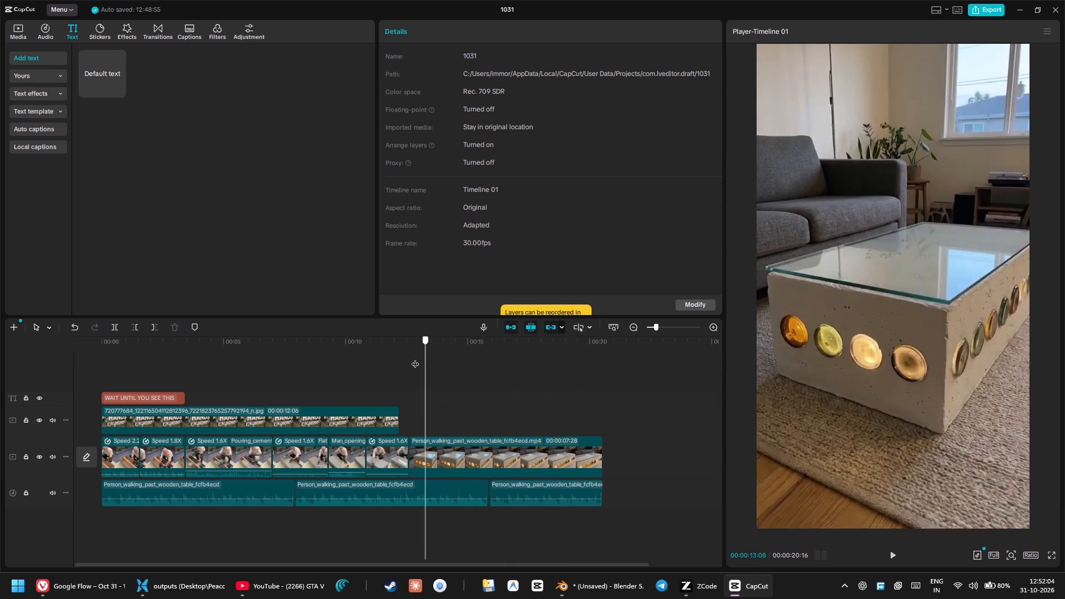
{"action": "left_click_drag", "start_coordinate": [415, 358], "coordinate": [444, 363]}
{"action": "left_click", "coordinate": [502, 460]}
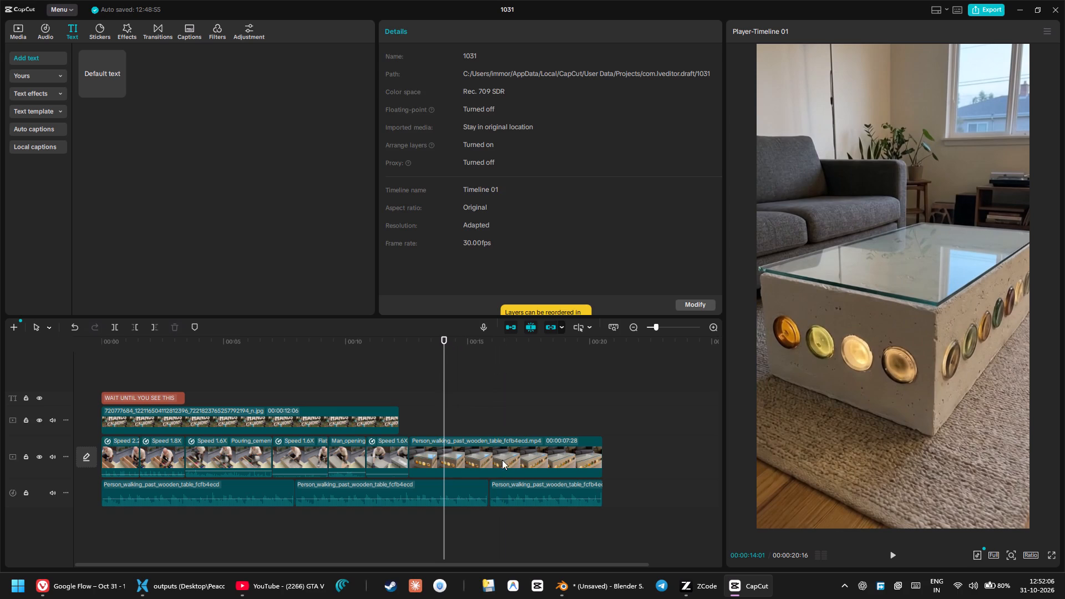
{"action": "left_click", "coordinate": [463, 25]}
{"action": "left_click", "coordinate": [469, 100]}
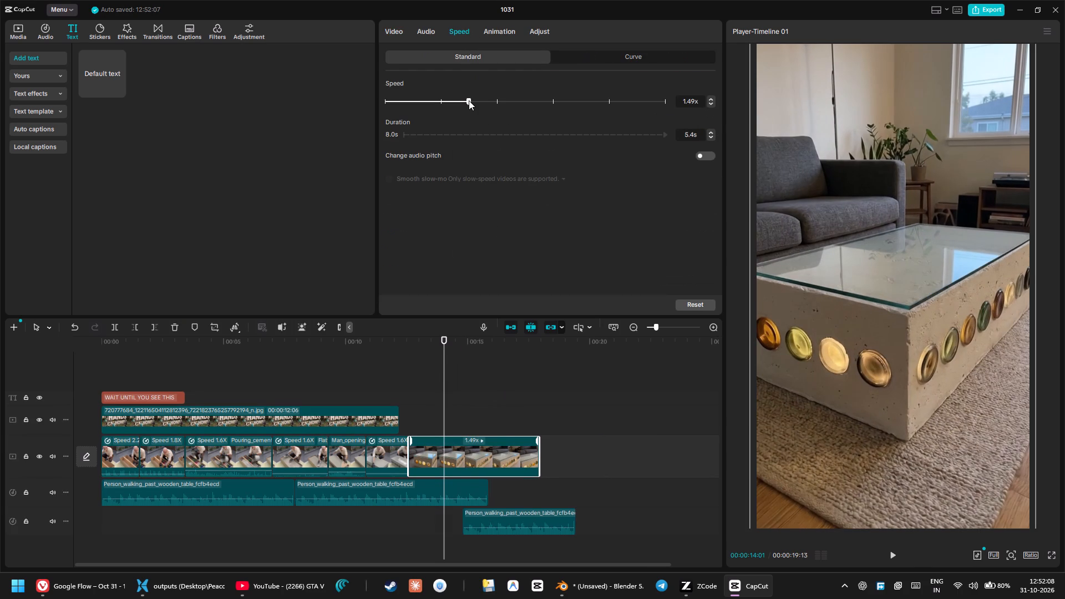
Move the last audio clip back onto the main audio track right after the second one and trim it to the video's end.
{"action": "left_click", "coordinate": [519, 512]}
{"action": "left_click_drag", "start_coordinate": [529, 515], "coordinate": [551, 493]}
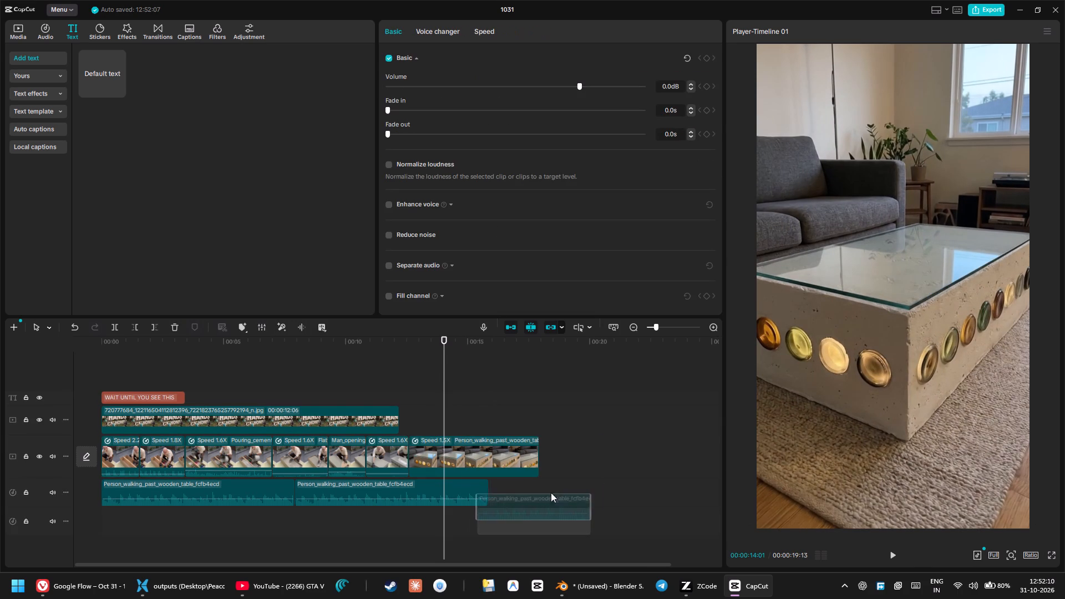
{"action": "left_click_drag", "start_coordinate": [551, 493], "coordinate": [556, 485]}
{"action": "left_click_drag", "start_coordinate": [602, 497], "coordinate": [539, 494]}
Extend the logo image overlay to a duration of 00:00:12:18 so it ends where the finished-table clip begins.
{"action": "left_click_drag", "start_coordinate": [418, 341], "coordinate": [403, 337]}
{"action": "key", "text": "space"}
{"action": "key", "text": "space"}
{"action": "left_click", "coordinate": [398, 414]}
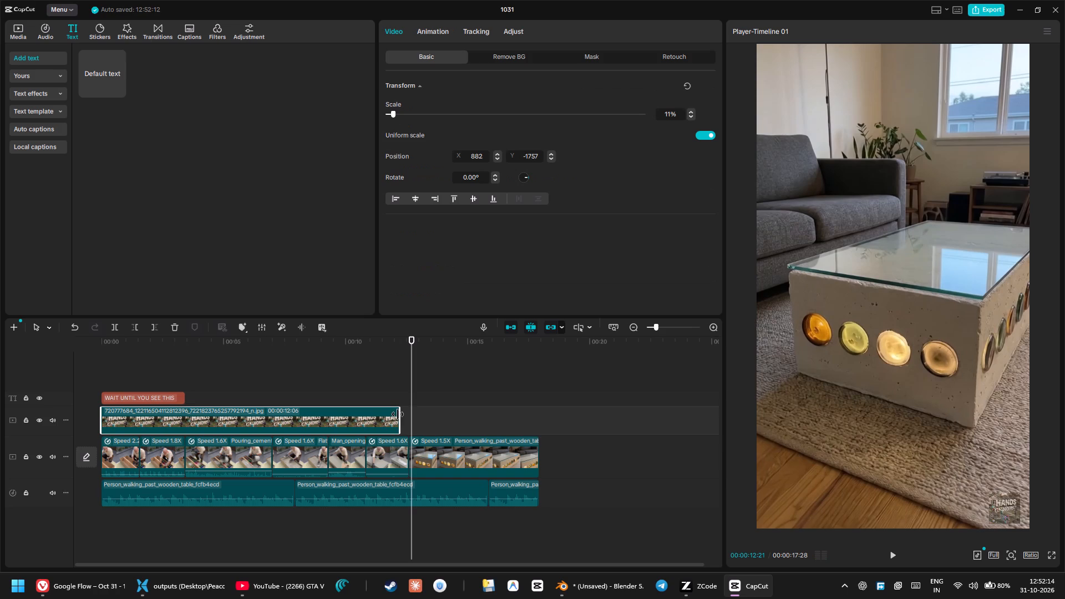
{"action": "left_click_drag", "start_coordinate": [399, 424], "coordinate": [409, 427]}
{"action": "left_click", "coordinate": [409, 427]}
{"action": "left_click_drag", "start_coordinate": [411, 427], "coordinate": [407, 425]}
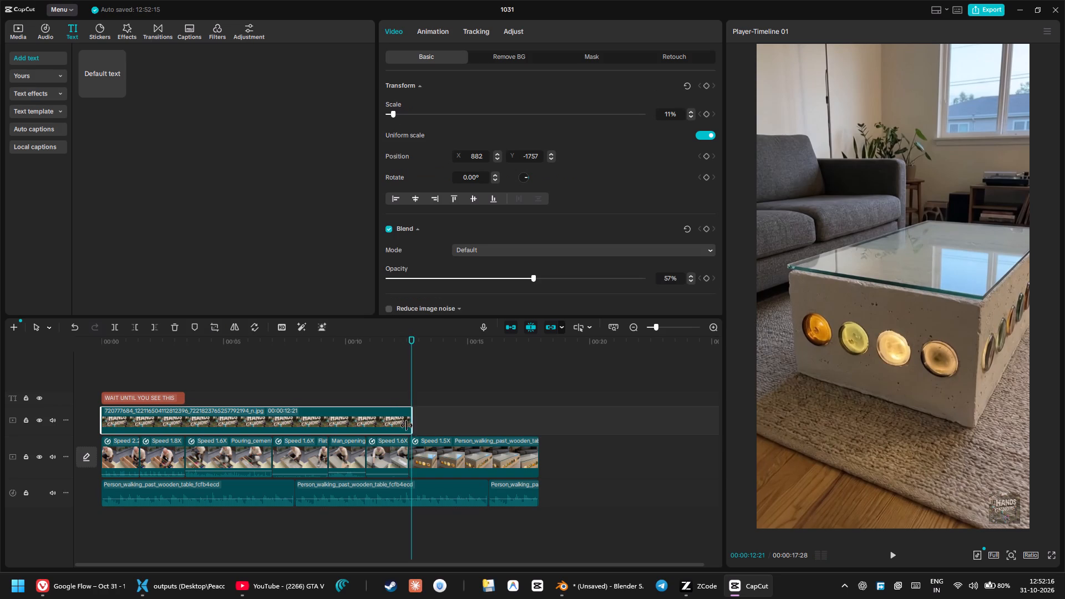
{"action": "left_click_drag", "start_coordinate": [407, 425], "coordinate": [403, 425]}
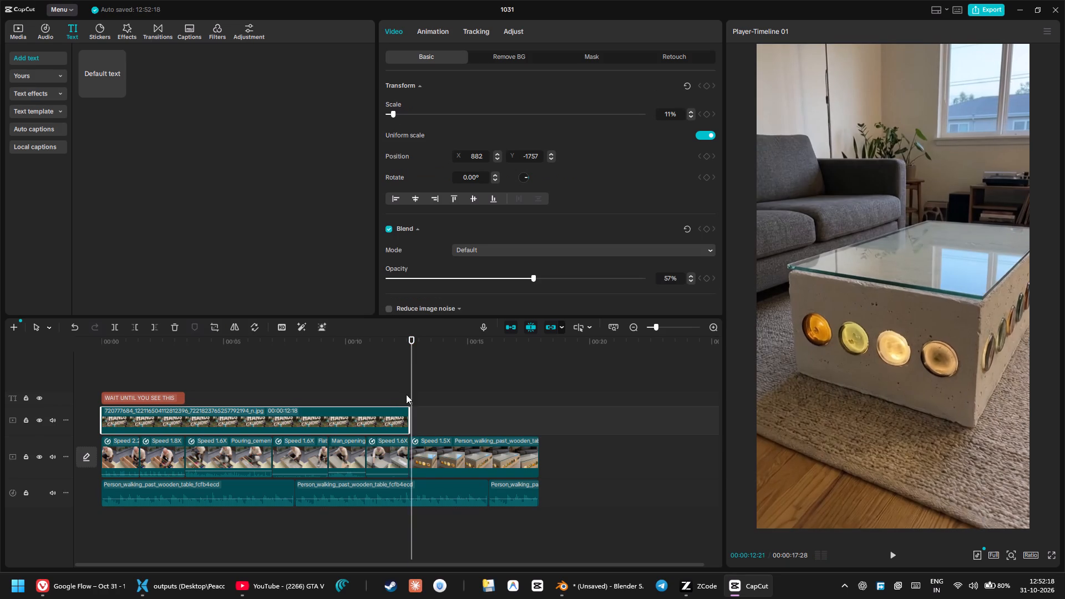
Preview the finished-table section and export the video as 1031 in 4K, higher bit rate, H.264, mp4 at 30fps.
{"action": "left_click", "coordinate": [402, 348]}
{"action": "key", "text": "space"}
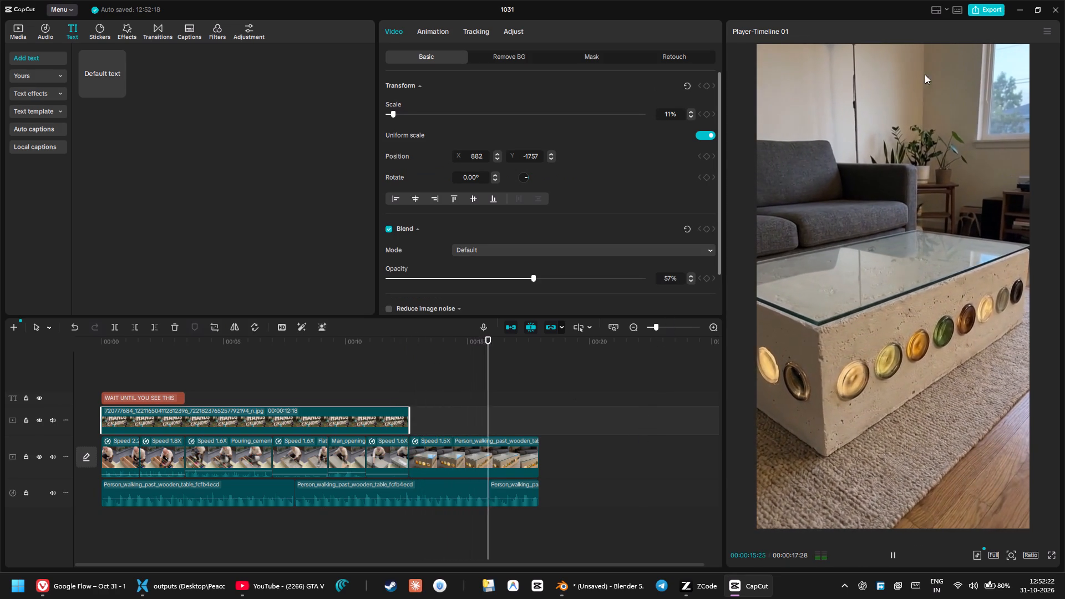
{"action": "left_click", "coordinate": [981, 8]}
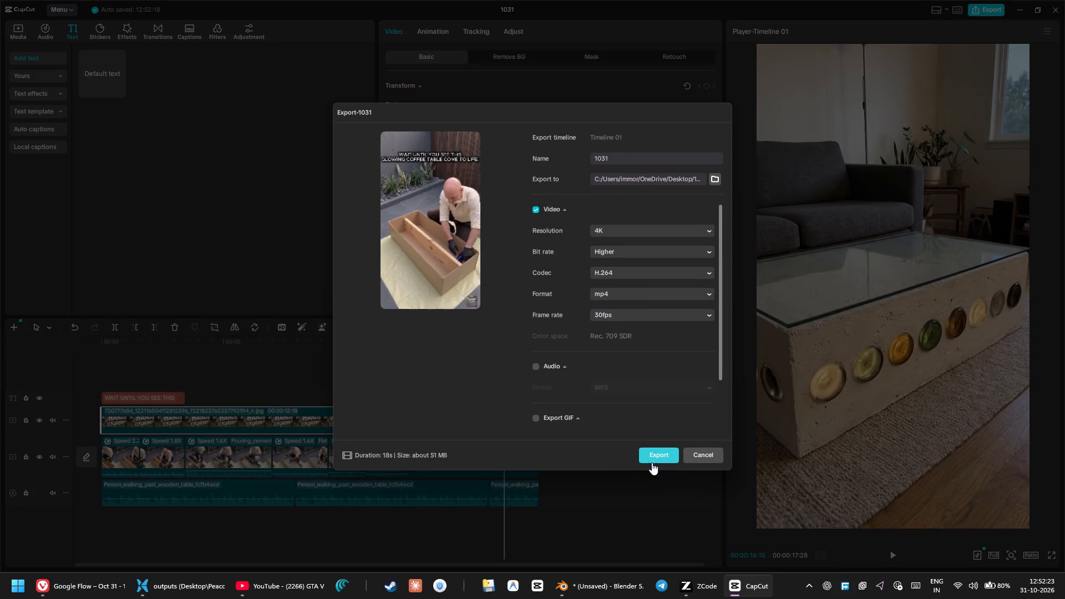
{"action": "left_click", "coordinate": [658, 453]}
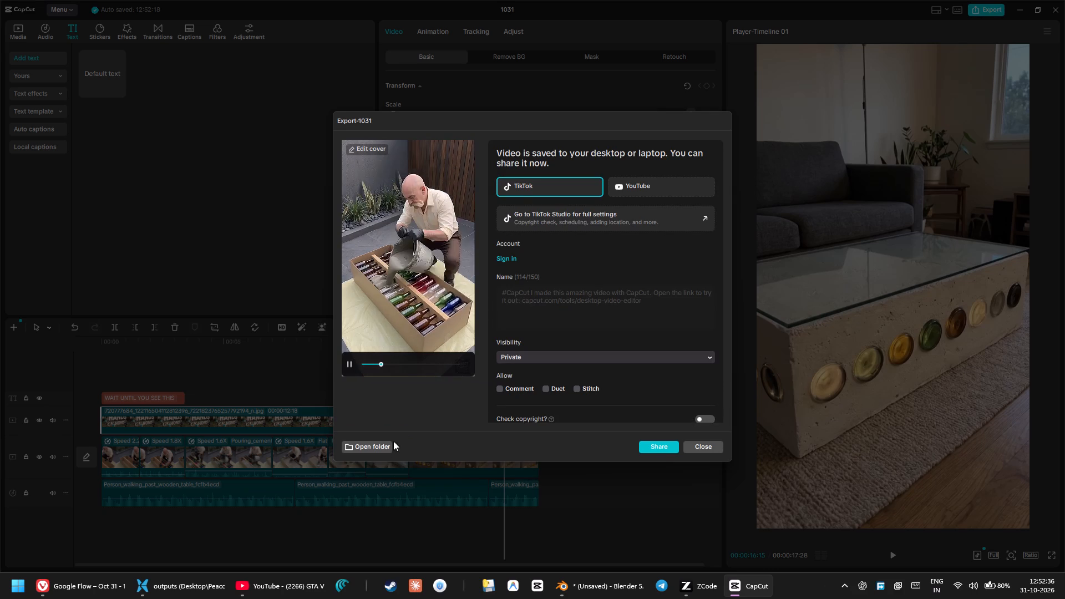
Open the export folder, close CapCut, and move 1031.mp4 from the folder to the desktop.
{"action": "left_click", "coordinate": [379, 445]}
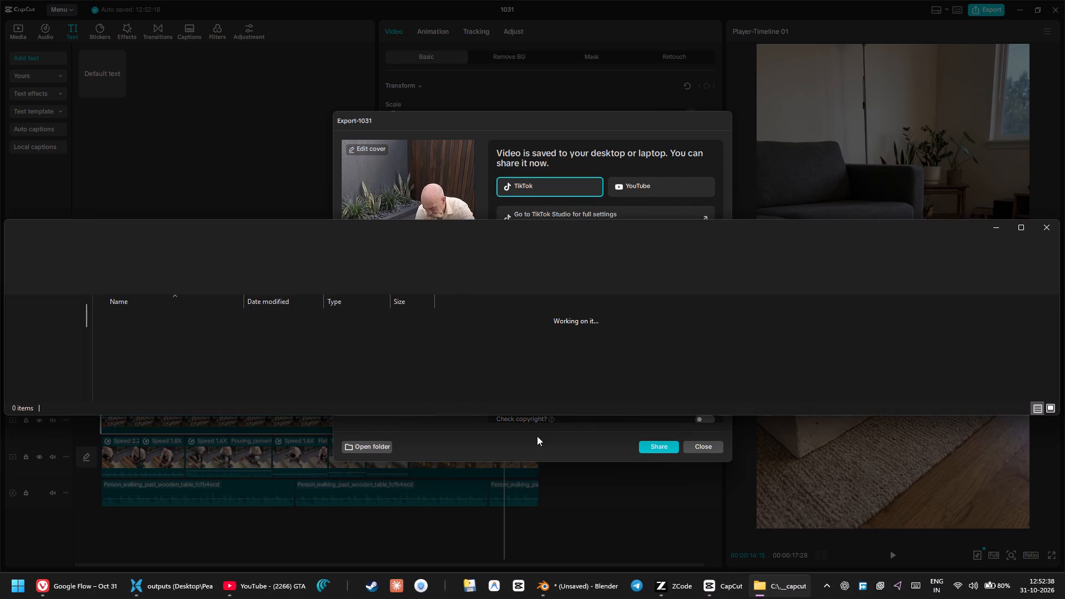
{"action": "right_click", "coordinate": [694, 588]}
{"action": "left_click", "coordinate": [666, 537]}
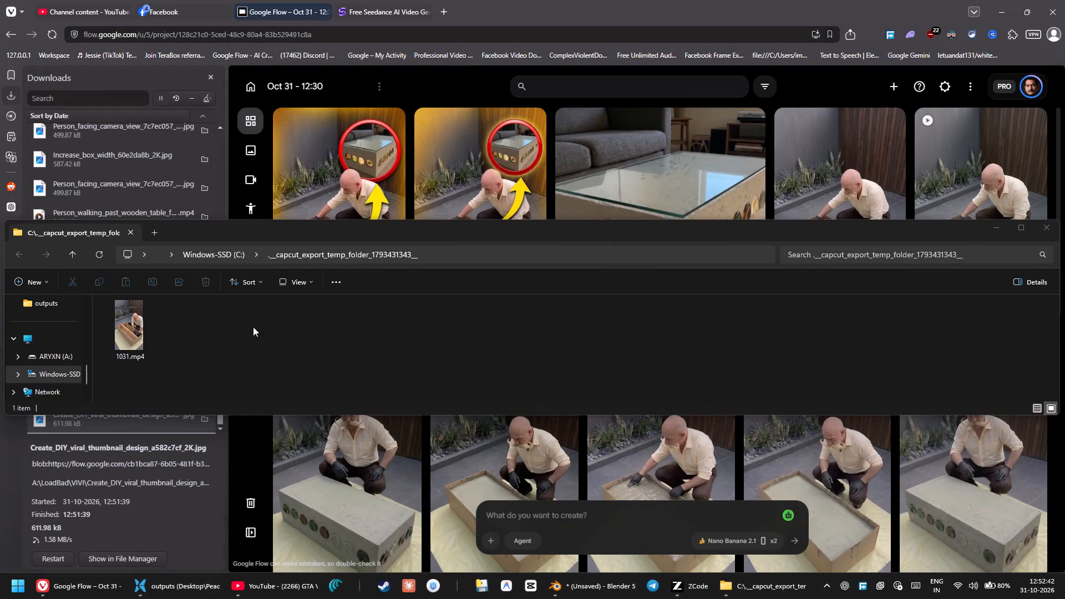
{"action": "left_click_drag", "start_coordinate": [124, 323], "coordinate": [393, 412]}
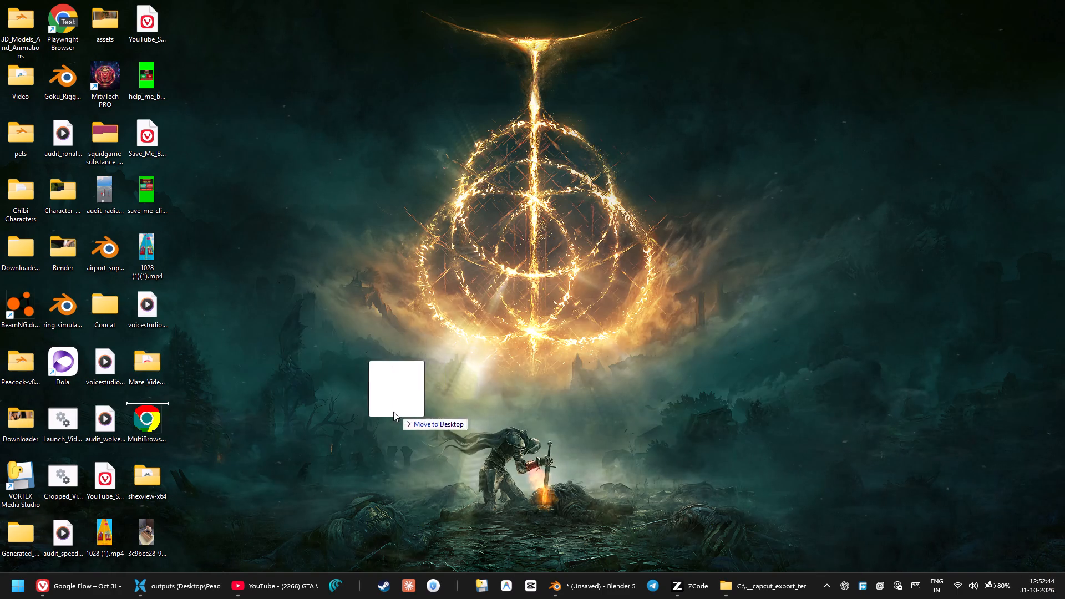
{"action": "left_click_drag", "start_coordinate": [393, 412], "coordinate": [263, 33]}
Switch to Facebook in Vivaldi, leave the open reel, hide the downloads list, and start a new post for Chotu Unfiltered.
{"action": "left_click", "coordinate": [70, 598]}
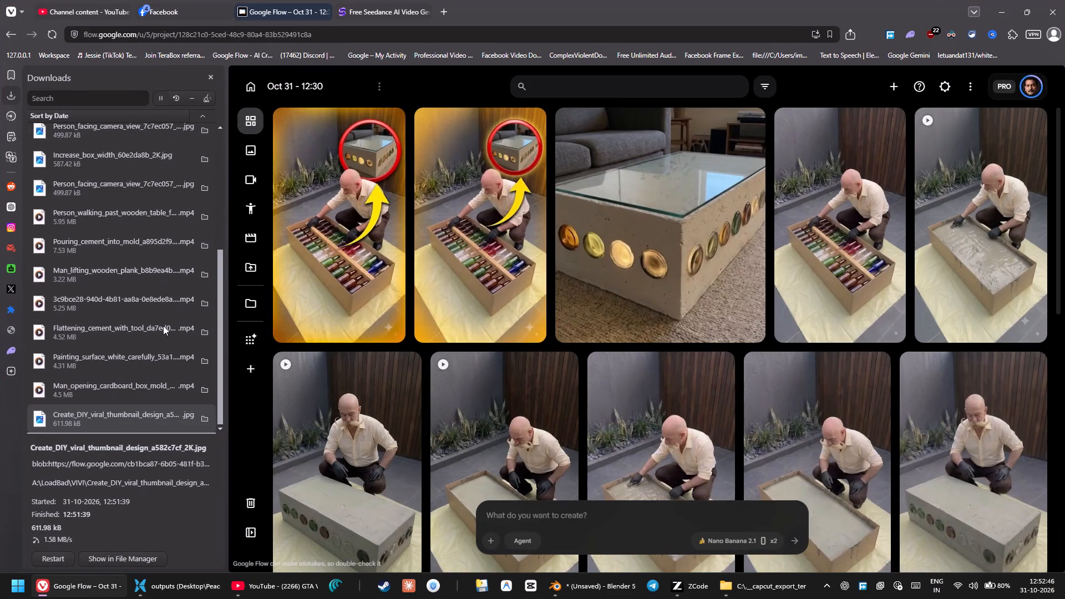
{"action": "left_click", "coordinate": [160, 0]}
{"action": "left_click", "coordinate": [241, 75]}
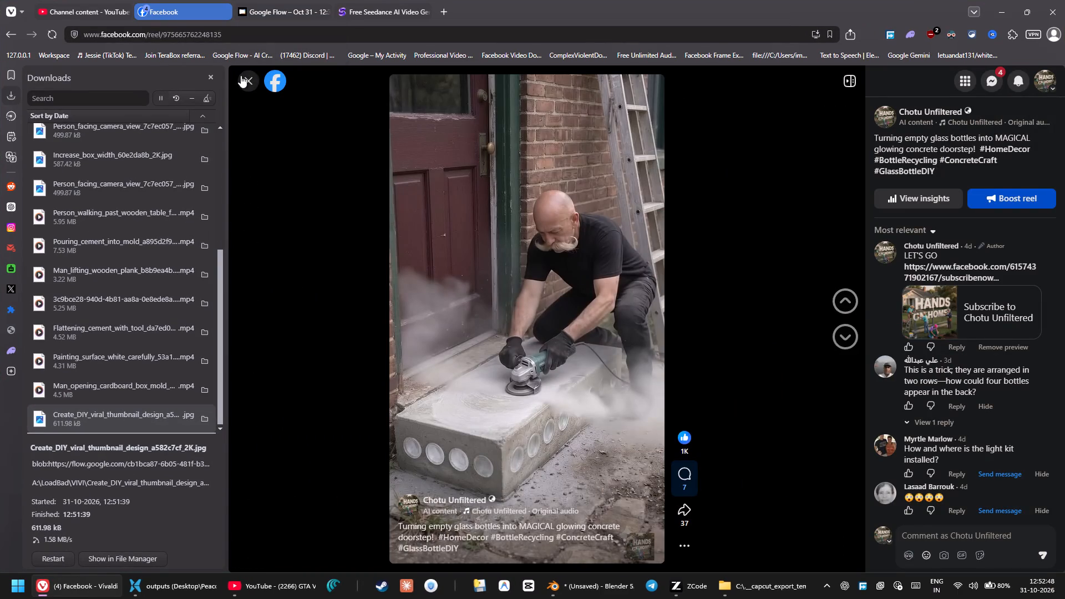
{"action": "scroll", "coordinate": [372, 201], "scroll_direction": "up", "scroll_amount": 4}
{"action": "left_click", "coordinate": [495, 76]}
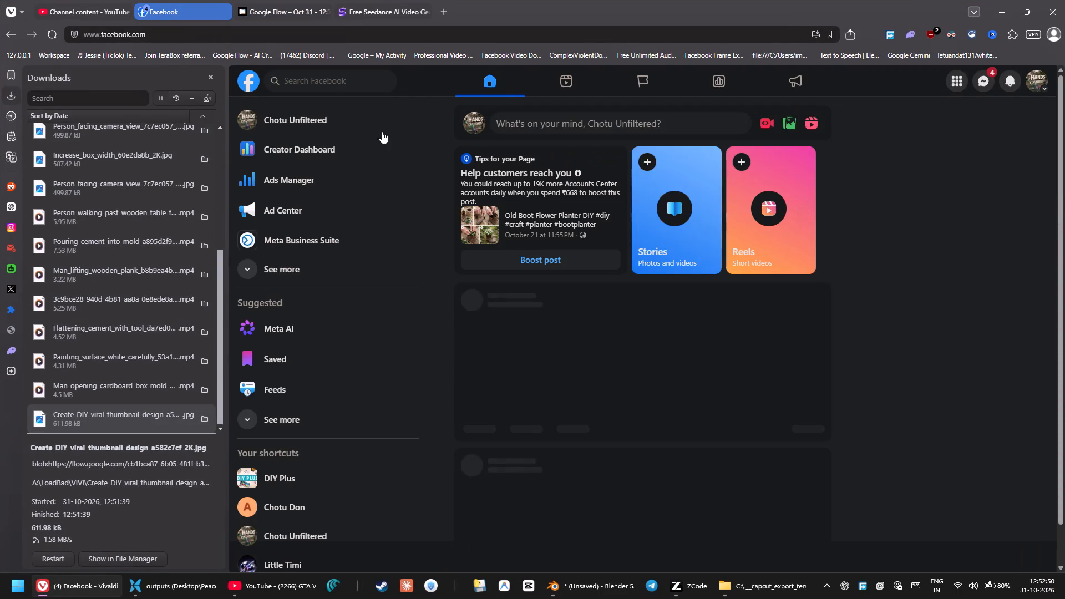
{"action": "left_click", "coordinate": [209, 79]}
{"action": "left_click", "coordinate": [453, 125]}
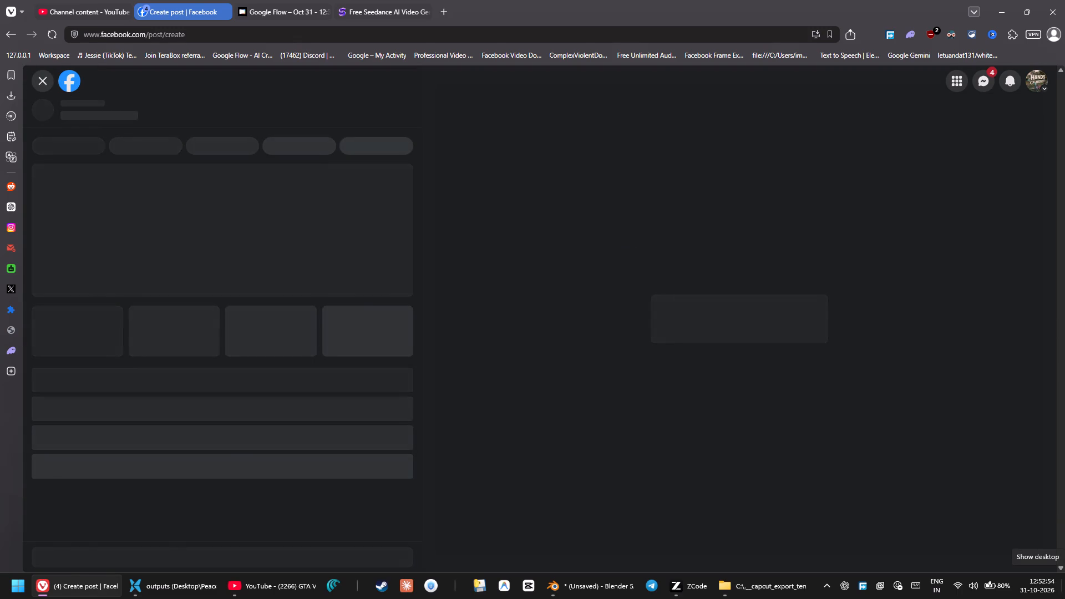
Add 1031.mp4 from the desktop to the new Facebook reel as its video.
{"action": "left_click", "coordinate": [1062, 598]}
{"action": "left_click_drag", "start_coordinate": [189, 25], "coordinate": [200, 65]}
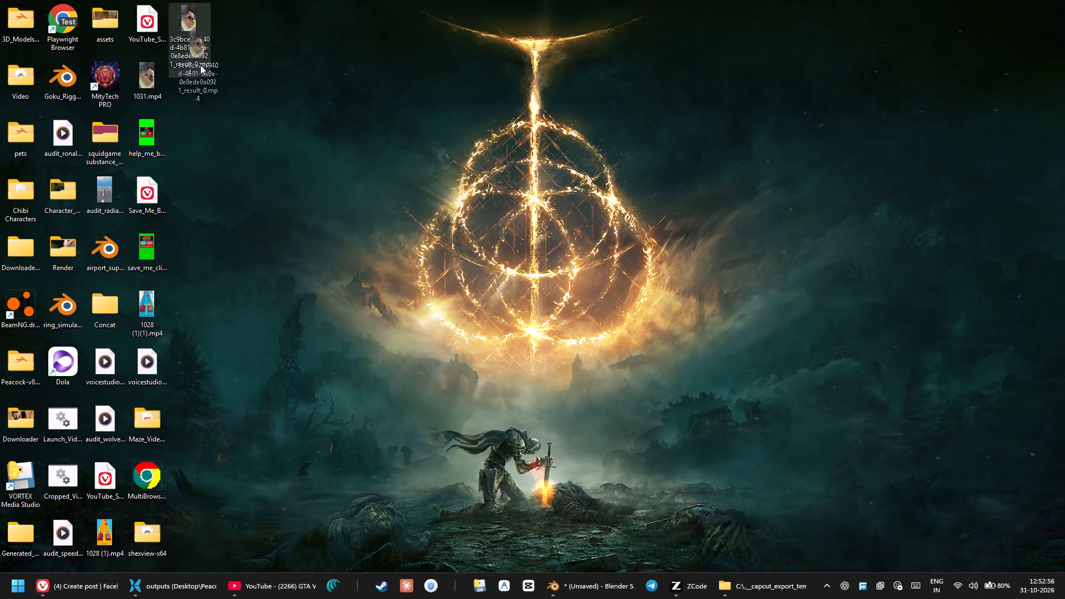
{"action": "left_click_drag", "start_coordinate": [200, 65], "coordinate": [195, 17]}
{"action": "left_click_drag", "start_coordinate": [153, 69], "coordinate": [89, 596]}
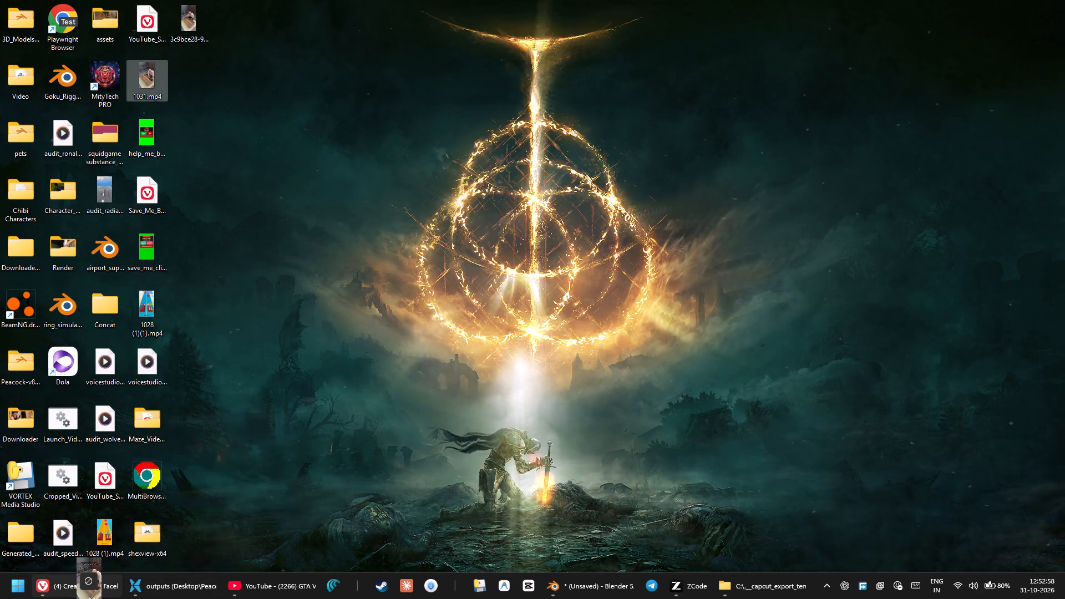
{"action": "left_click_drag", "start_coordinate": [89, 596], "coordinate": [242, 253]}
Upload Create_DIY_viral_thumbnail_design_a582c7cf_2K.jpg from the VIVI folder as the reel's thumbnail.
{"action": "left_click", "coordinate": [52, 422]}
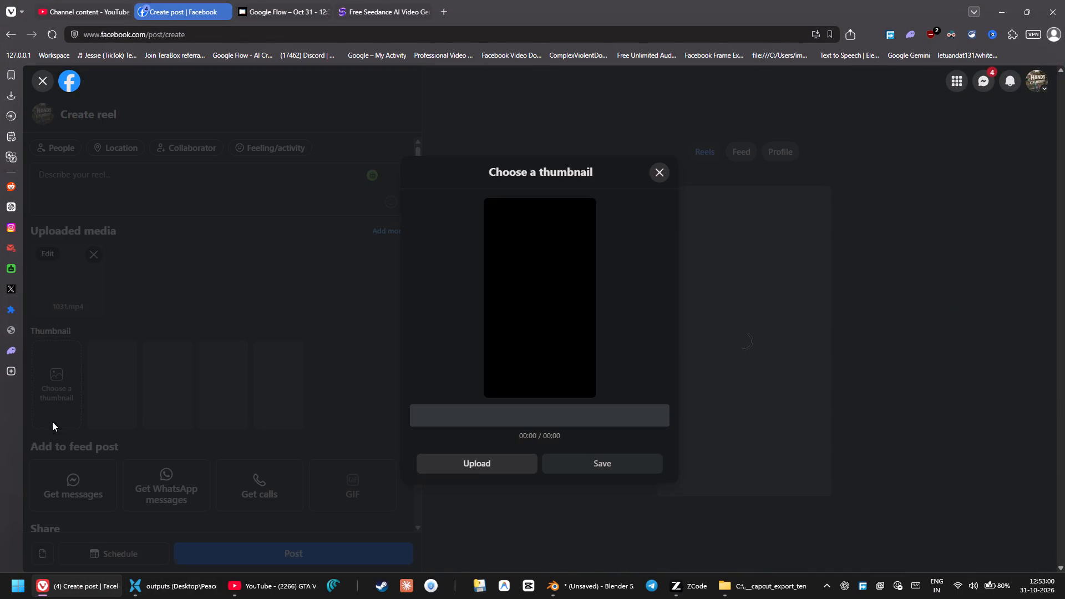
{"action": "left_click", "coordinate": [475, 466]}
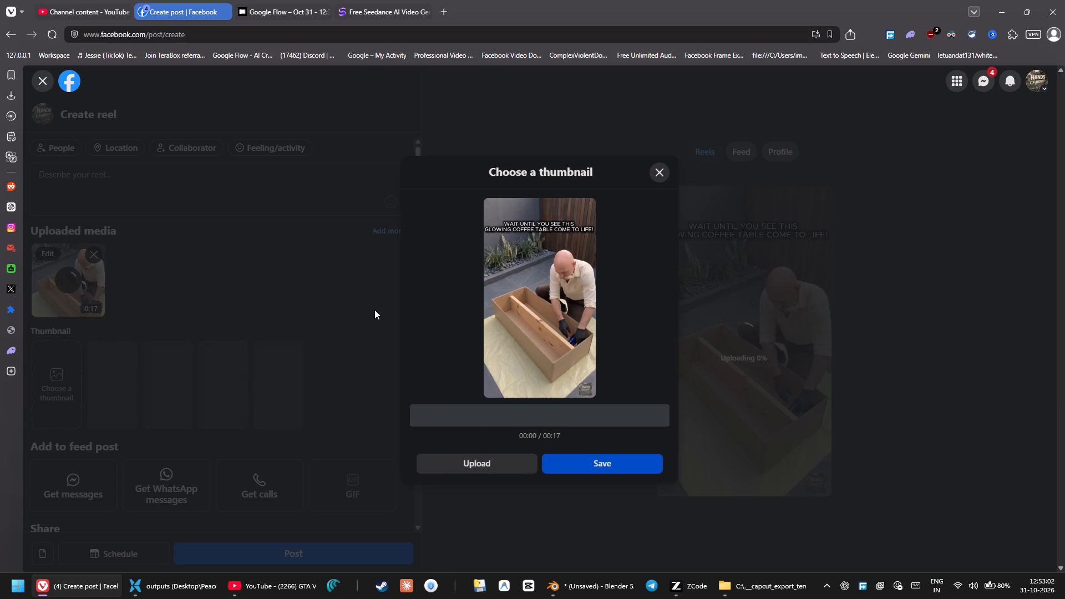
{"action": "left_click", "coordinate": [483, 463]}
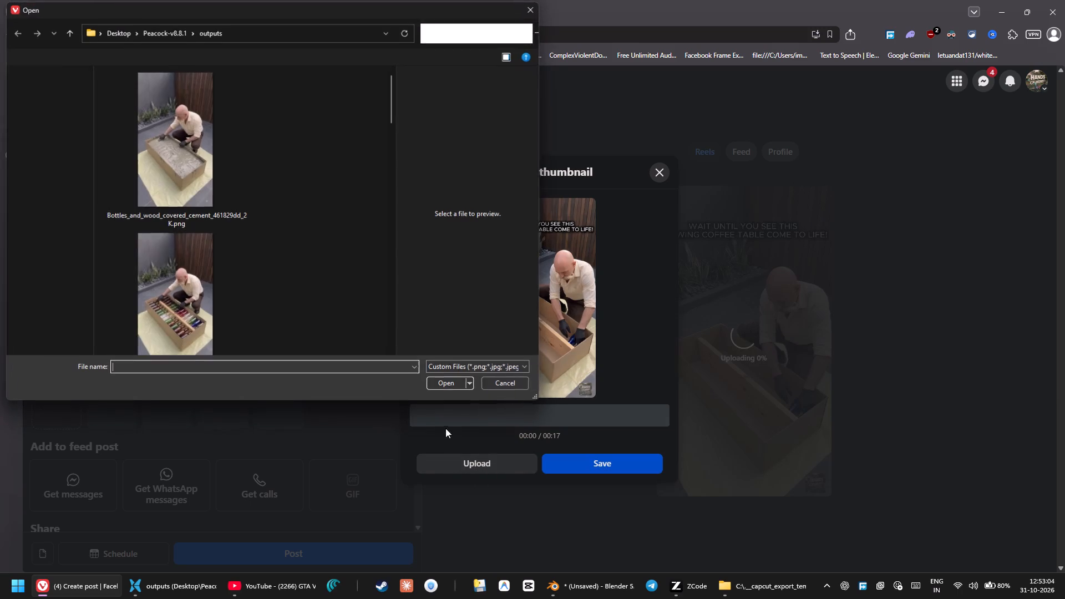
{"action": "left_click", "coordinate": [52, 293]}
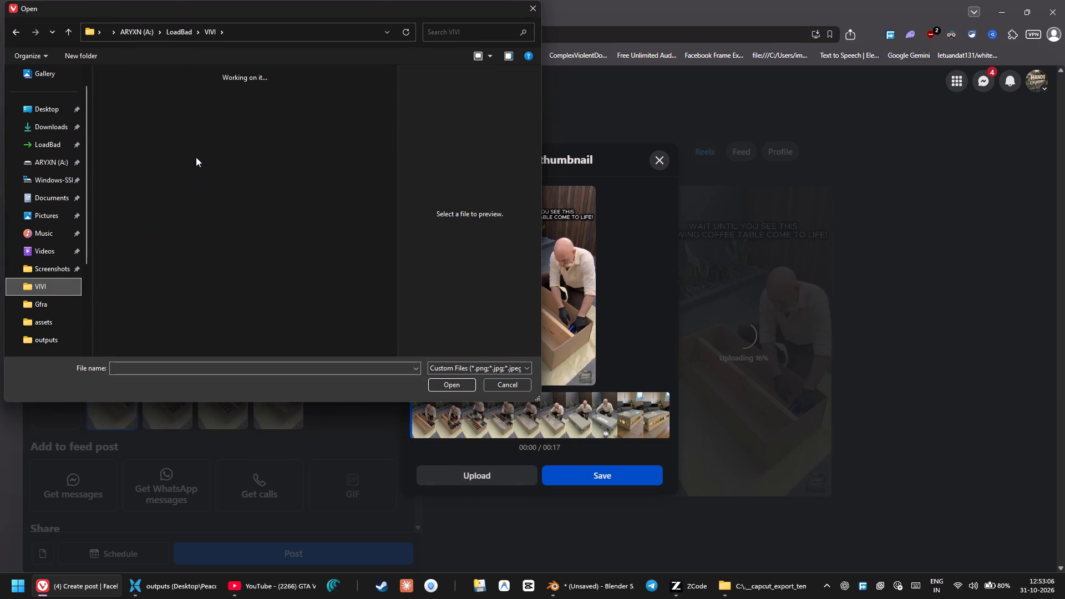
{"action": "left_click", "coordinate": [134, 156]}
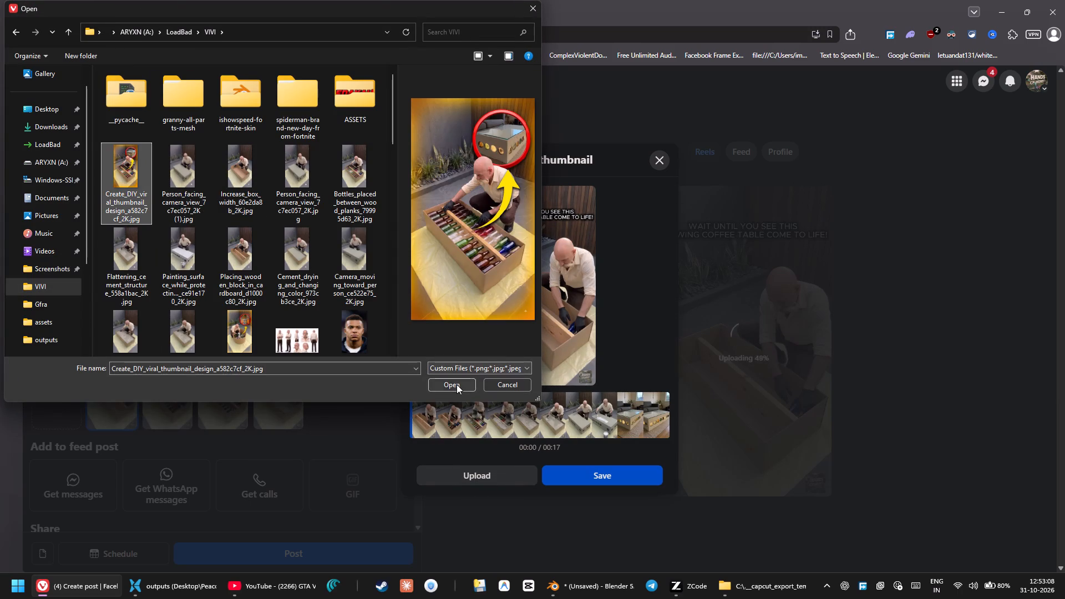
{"action": "left_click", "coordinate": [457, 384]}
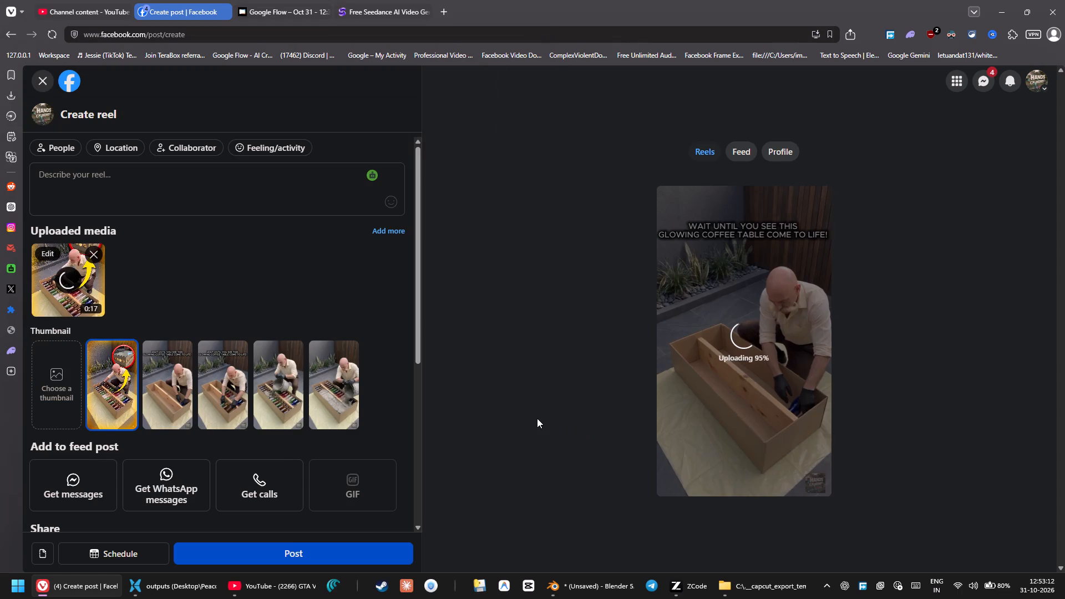
Bring up the ChatGPT chat and fill the reel description with its Facebook title "Turning a Simple Concrete Block Into a Glowing Luxury Coffee Table" and hashtags.
{"action": "scroll", "coordinate": [241, 349], "scroll_direction": "down", "scroll_amount": 4}
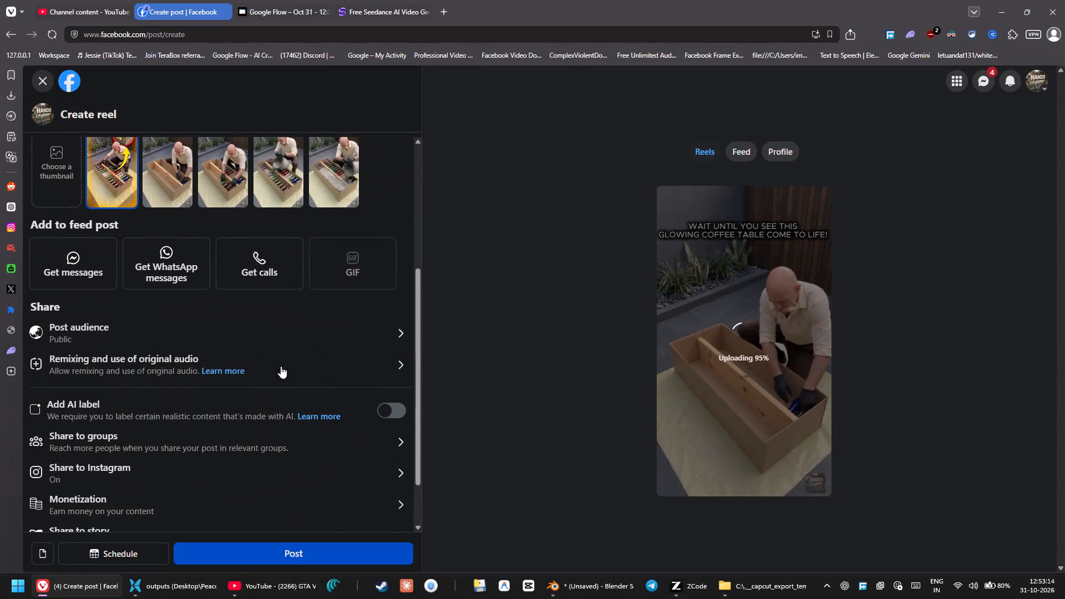
{"action": "scroll", "coordinate": [281, 366], "scroll_direction": "up", "scroll_amount": 7}
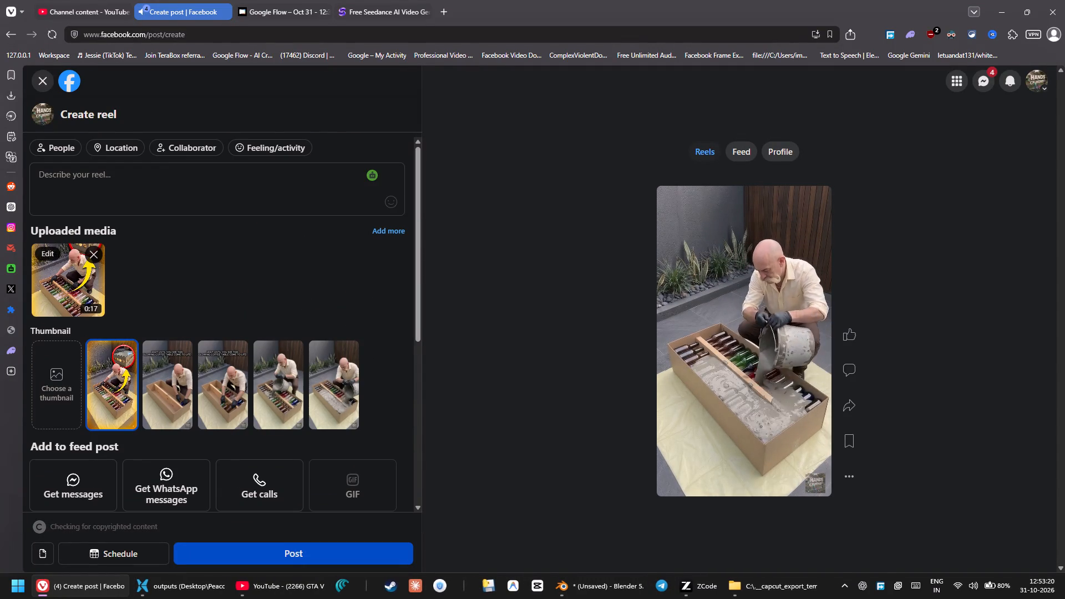
{"action": "left_click", "coordinate": [859, 585]}
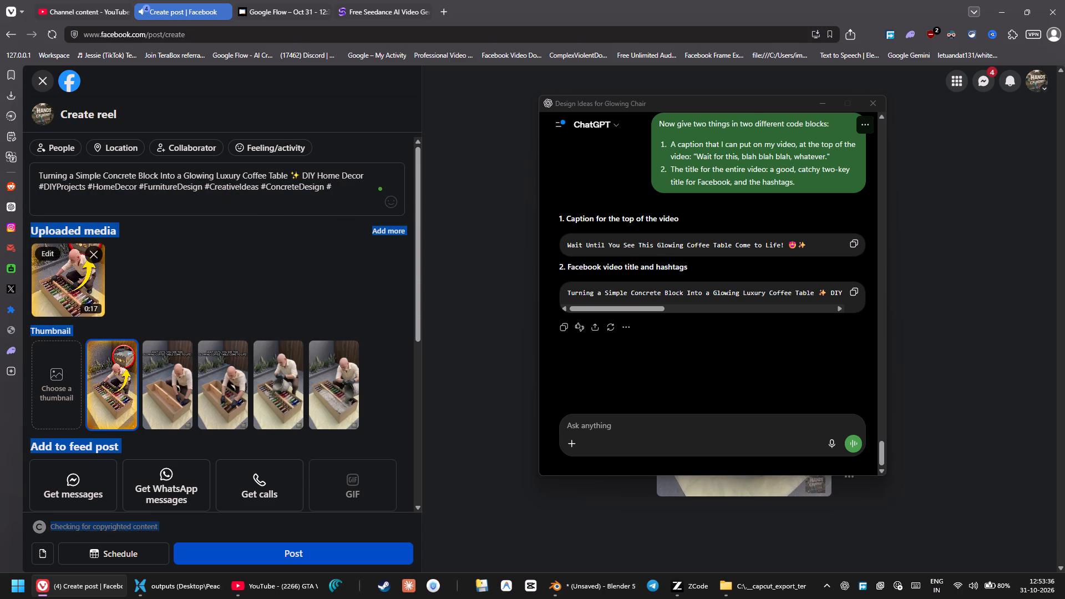
Remove "Home Decor" from the end of the reel title and start the hashtags on a new line.
{"action": "left_click", "coordinate": [355, 177]}
{"action": "left_click_drag", "start_coordinate": [366, 176], "coordinate": [316, 174]}
{"action": "key", "text": "BackSpace"}
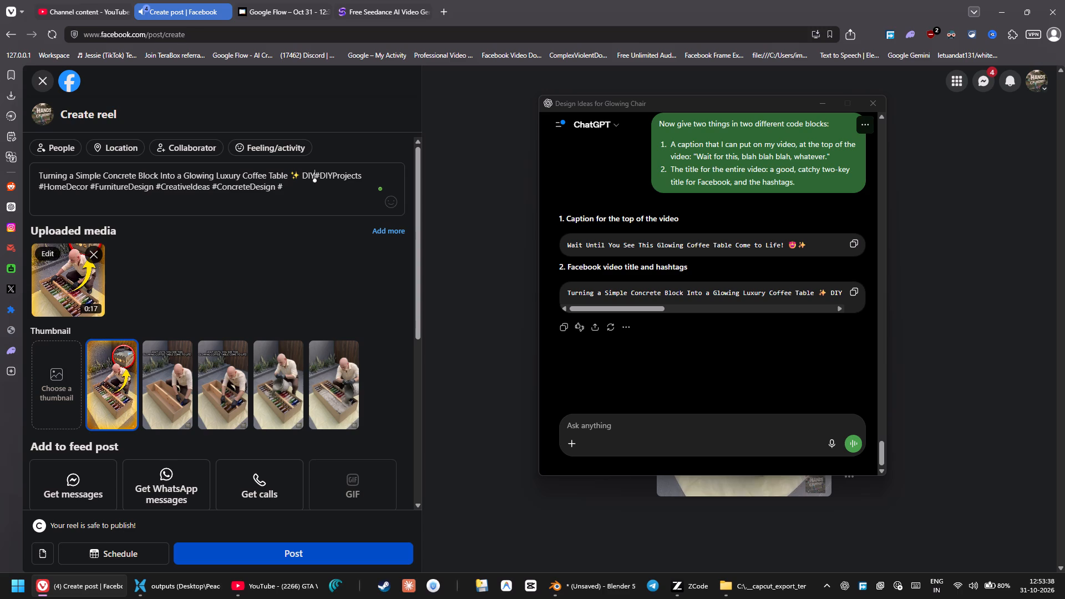
{"action": "key", "text": "shift+Return"}
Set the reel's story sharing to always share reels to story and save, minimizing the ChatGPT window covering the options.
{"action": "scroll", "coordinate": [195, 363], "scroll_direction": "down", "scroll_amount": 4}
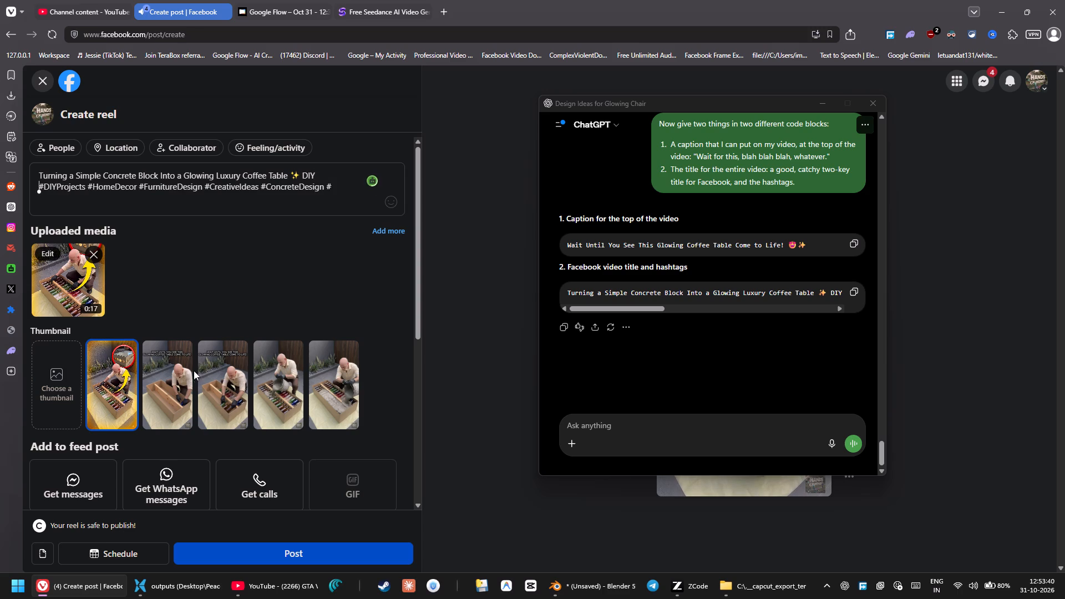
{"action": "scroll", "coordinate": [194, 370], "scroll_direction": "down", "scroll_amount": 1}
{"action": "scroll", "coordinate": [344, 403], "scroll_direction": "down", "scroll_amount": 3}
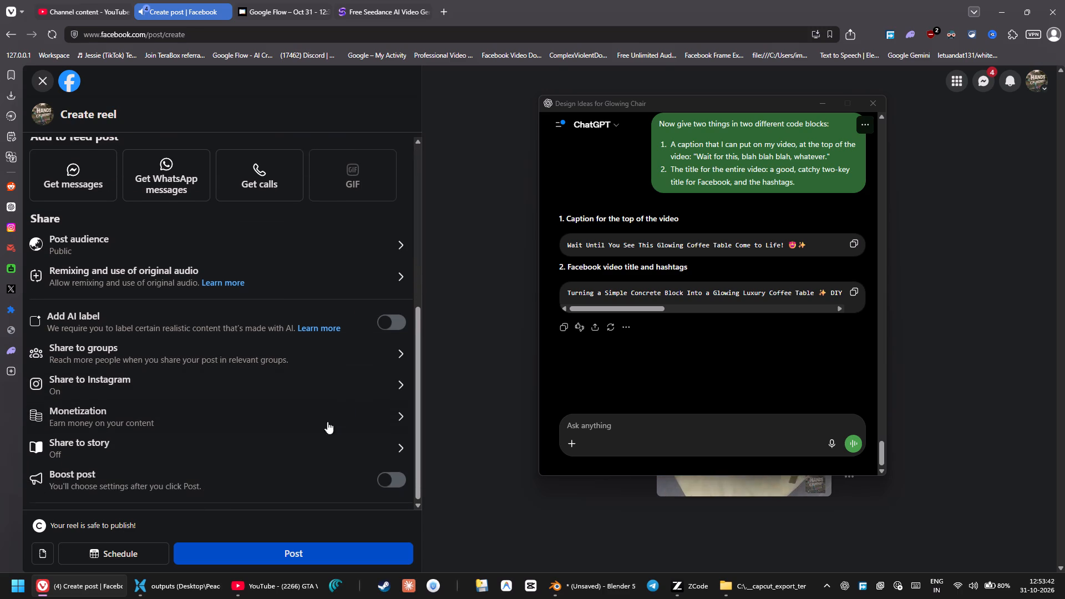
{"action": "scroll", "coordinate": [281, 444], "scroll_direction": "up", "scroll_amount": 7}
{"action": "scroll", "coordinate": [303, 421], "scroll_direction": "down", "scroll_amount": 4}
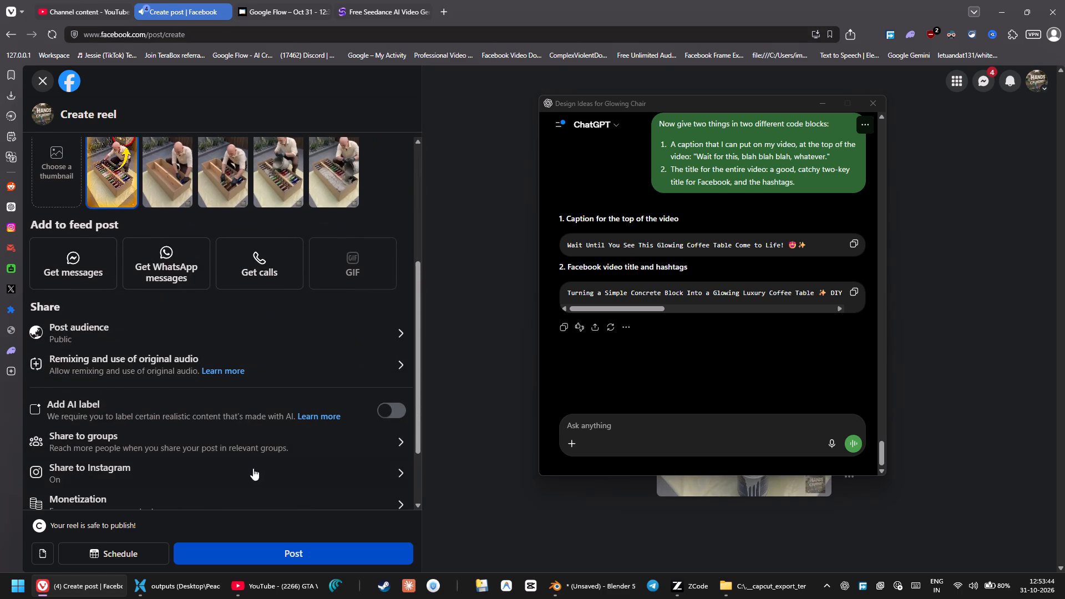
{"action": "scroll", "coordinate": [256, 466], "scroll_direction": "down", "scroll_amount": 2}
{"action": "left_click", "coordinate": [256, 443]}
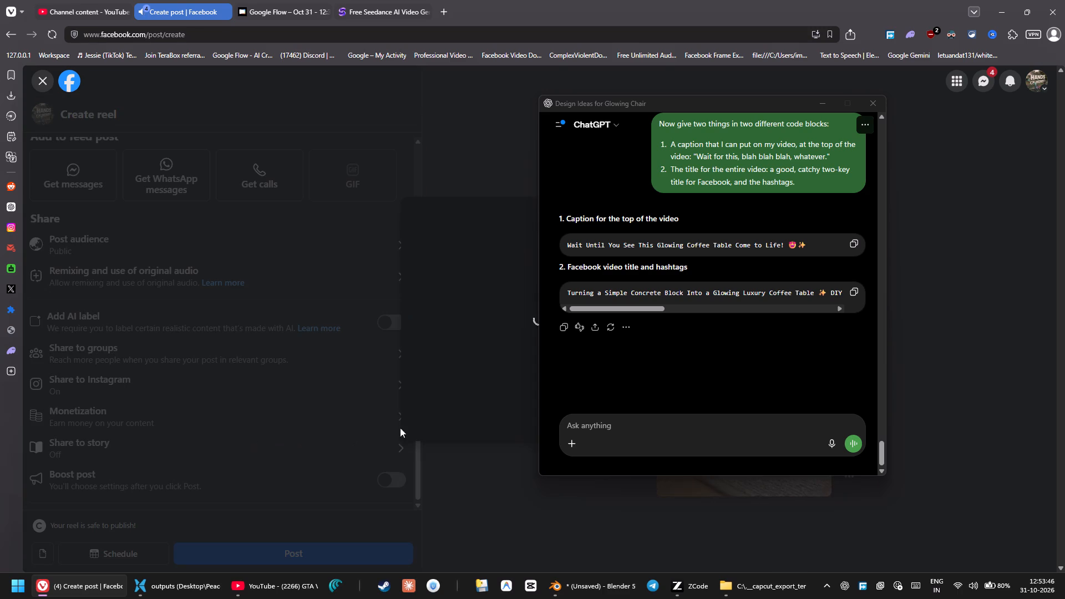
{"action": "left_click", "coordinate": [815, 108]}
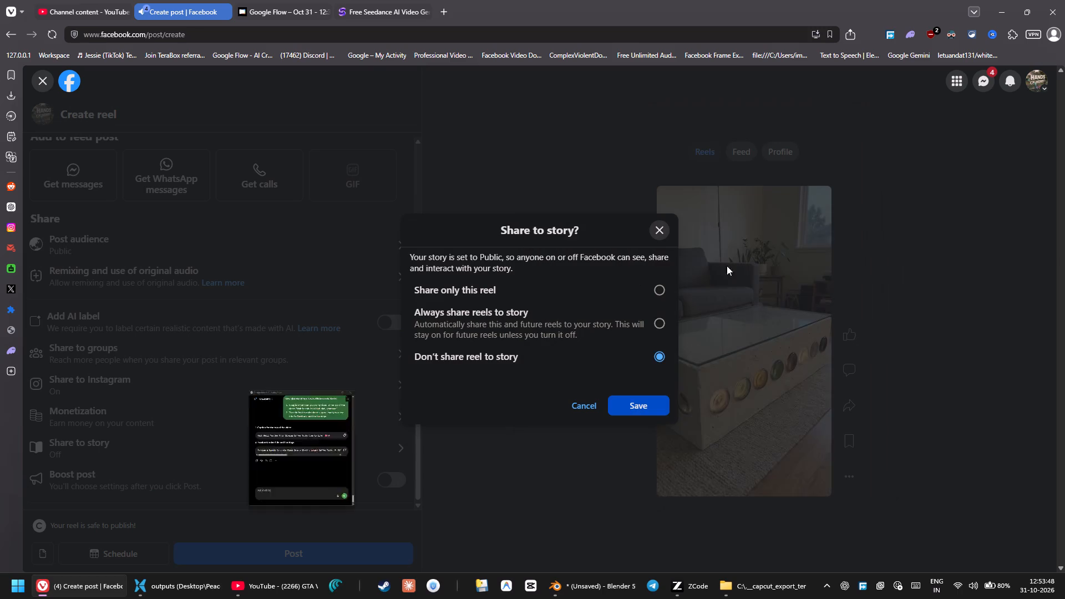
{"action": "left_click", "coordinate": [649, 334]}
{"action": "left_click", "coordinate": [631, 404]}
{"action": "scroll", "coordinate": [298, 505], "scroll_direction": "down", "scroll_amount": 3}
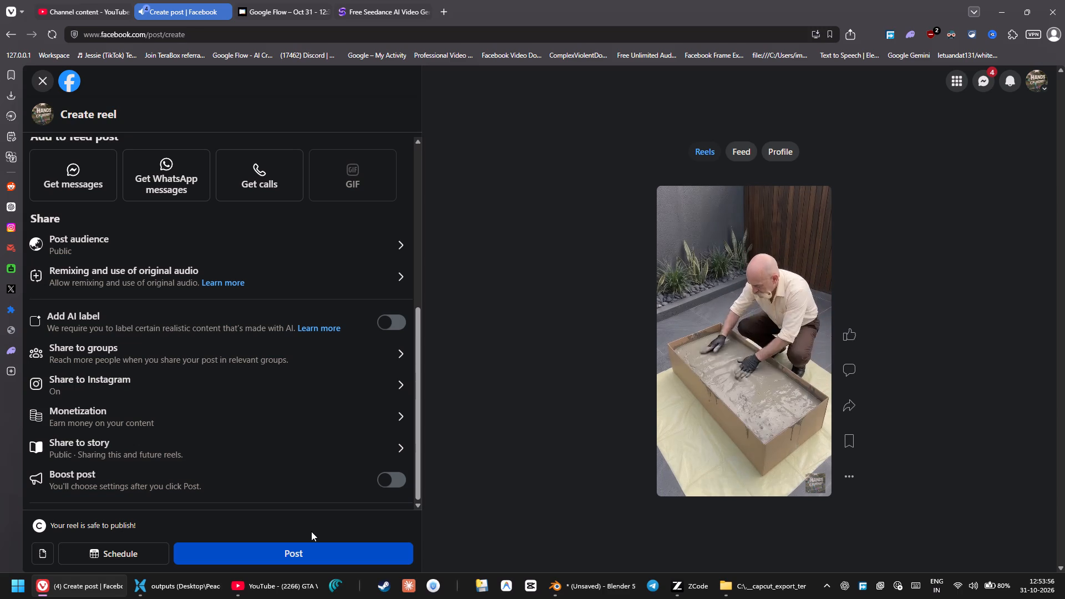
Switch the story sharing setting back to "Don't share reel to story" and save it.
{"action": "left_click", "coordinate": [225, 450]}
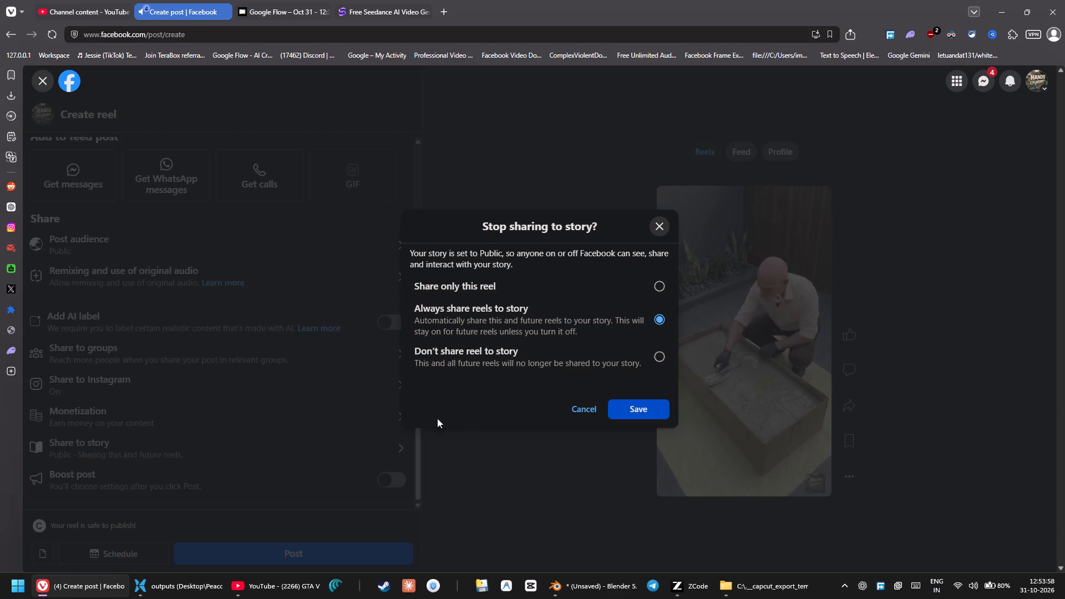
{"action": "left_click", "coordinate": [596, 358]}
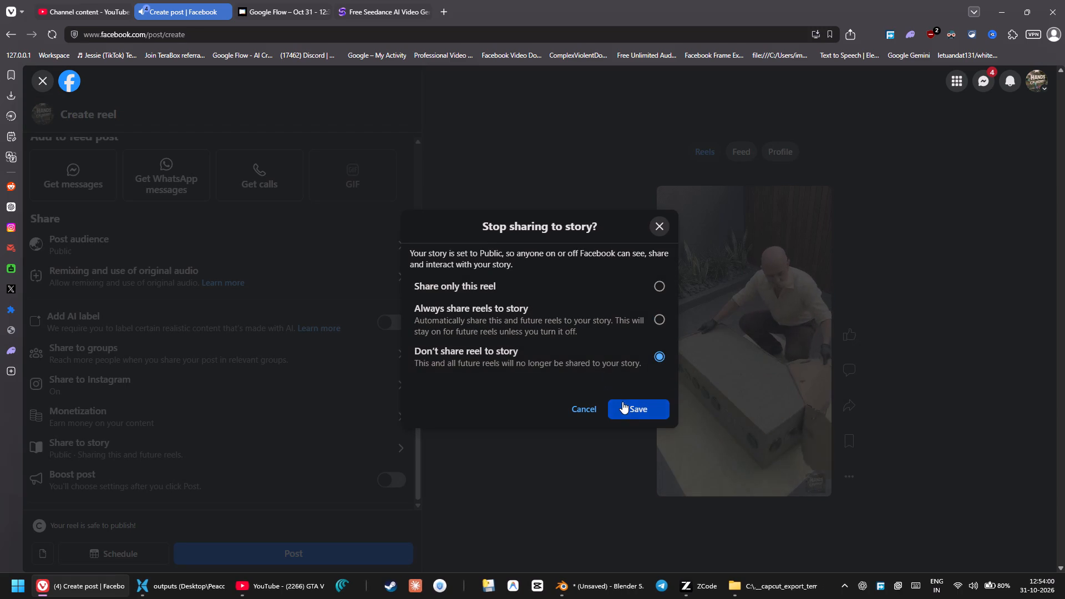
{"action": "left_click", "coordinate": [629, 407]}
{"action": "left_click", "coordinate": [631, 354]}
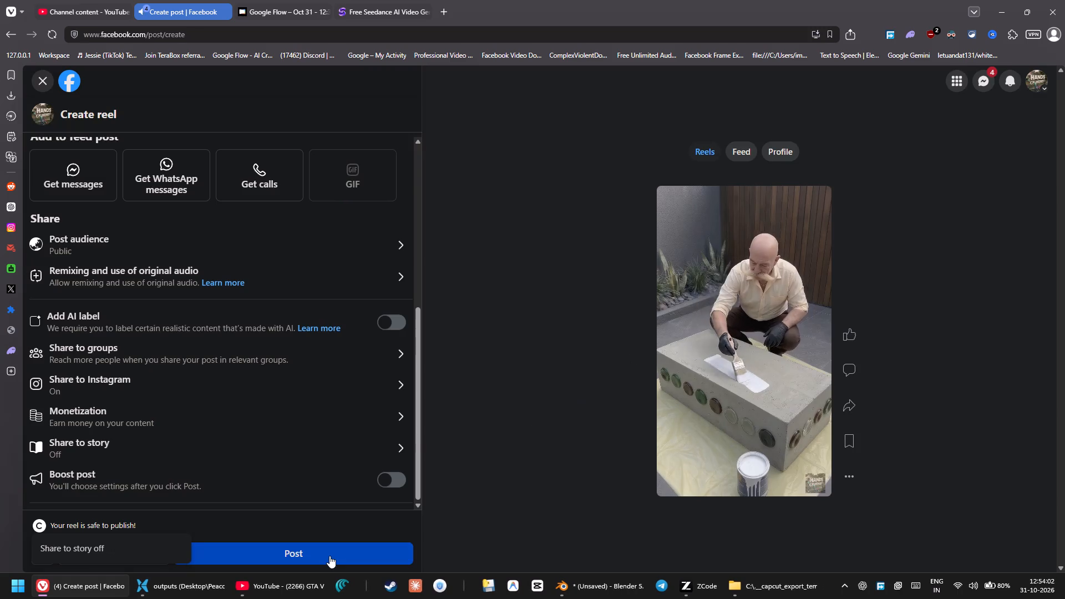
Post the reel to Facebook.
{"action": "left_click", "coordinate": [329, 556]}
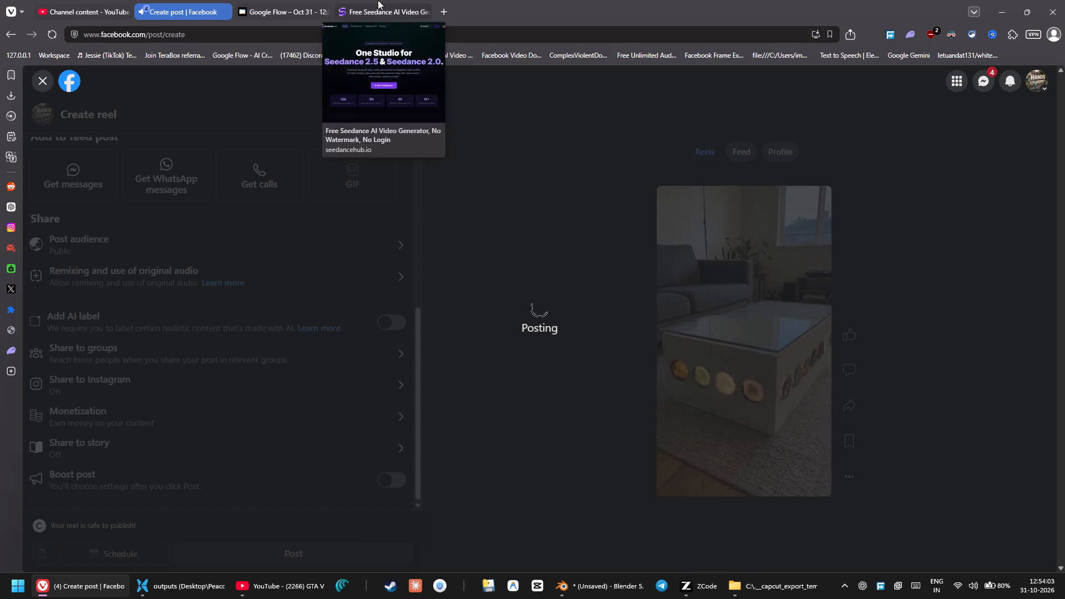